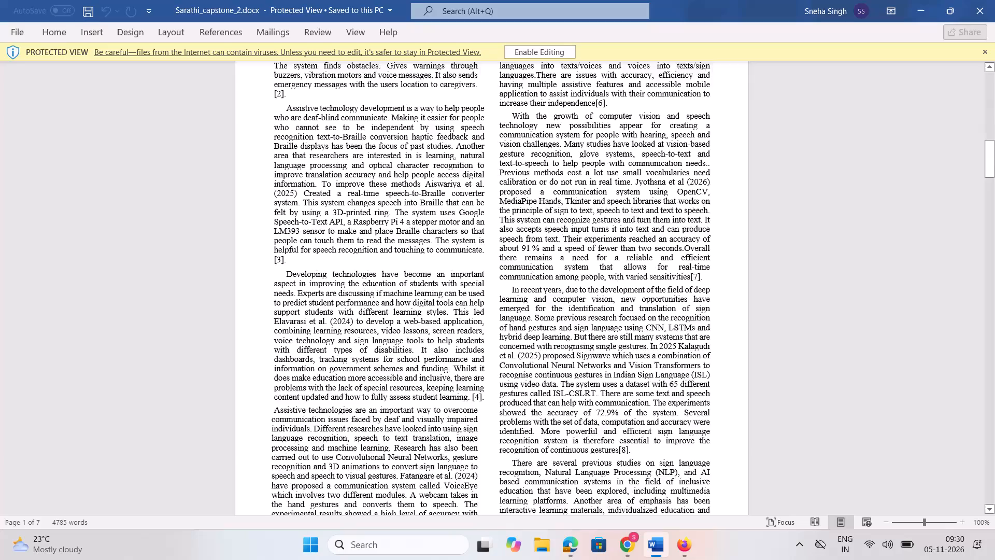
# Enable editing of the protected Sarathi_capstone_2.docx document.
pyautogui.scroll(-4, 492, 315)
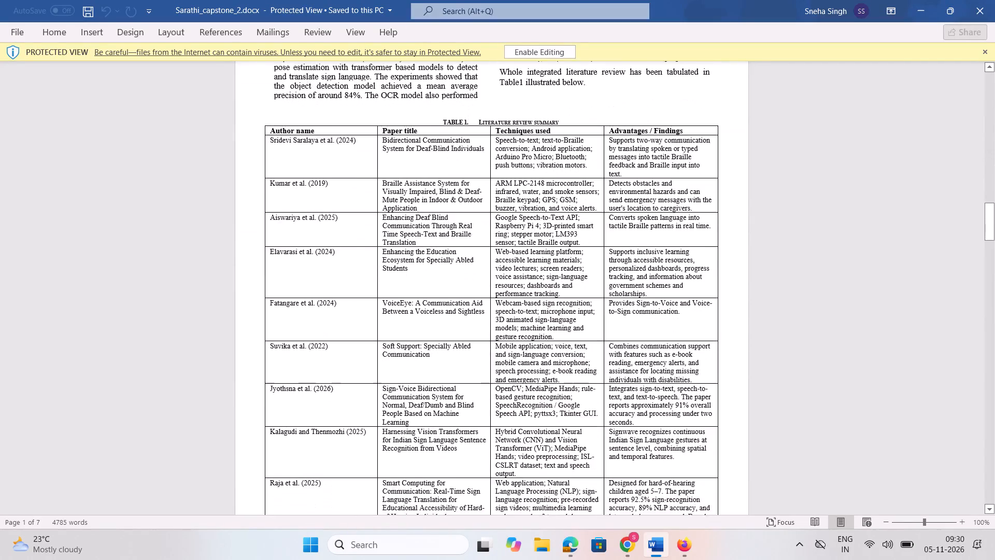
pyautogui.scroll(-3, 492, 315)
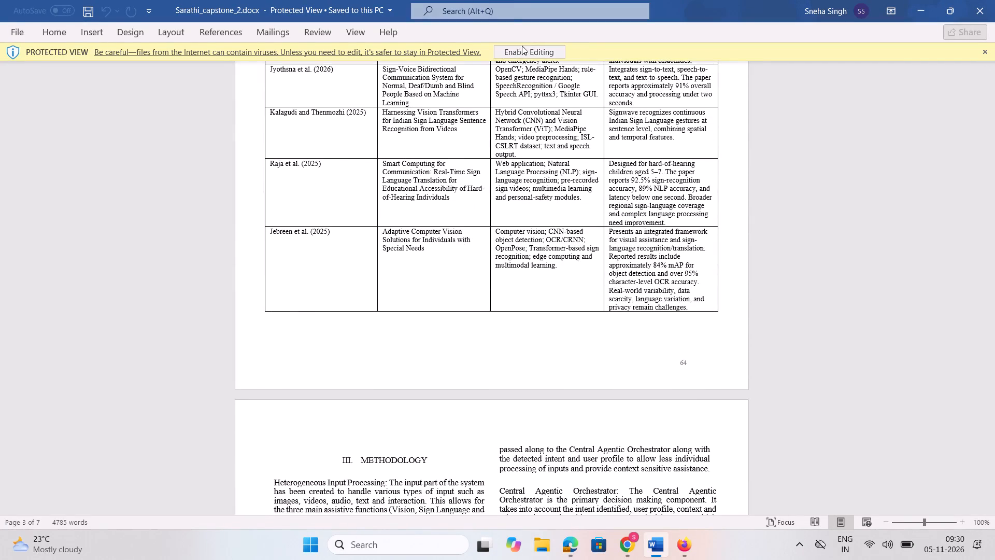
pyautogui.click(522, 46)
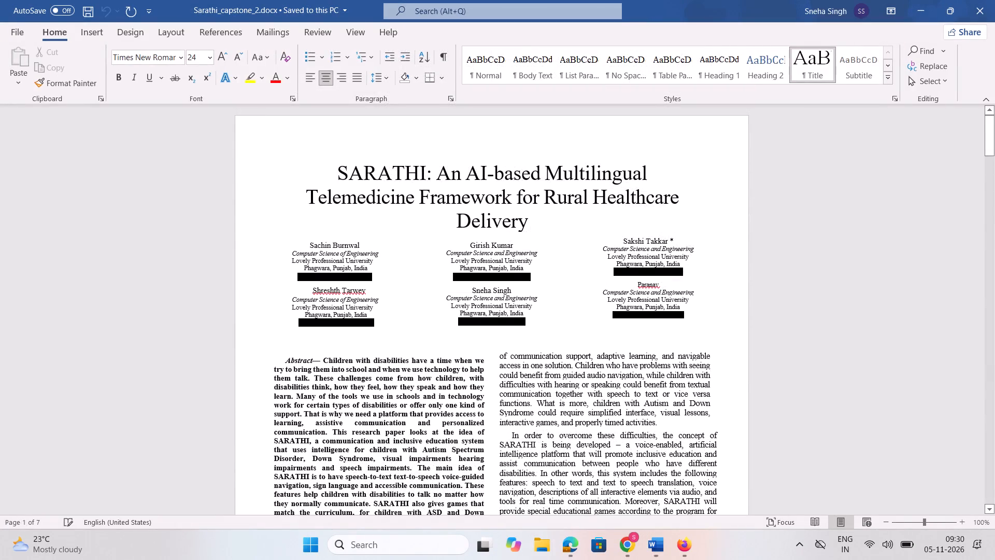
# Review the whole SARATHI paper from the title and abstract through the literature review, methodology and results to the references.
pyautogui.scroll(-1, 476, 300)
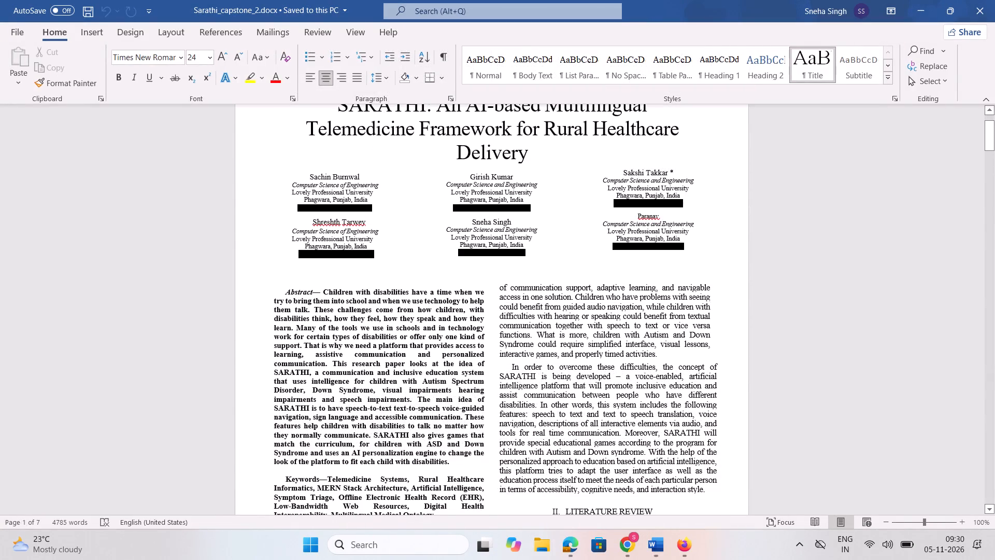
pyautogui.scroll(-2, 476, 300)
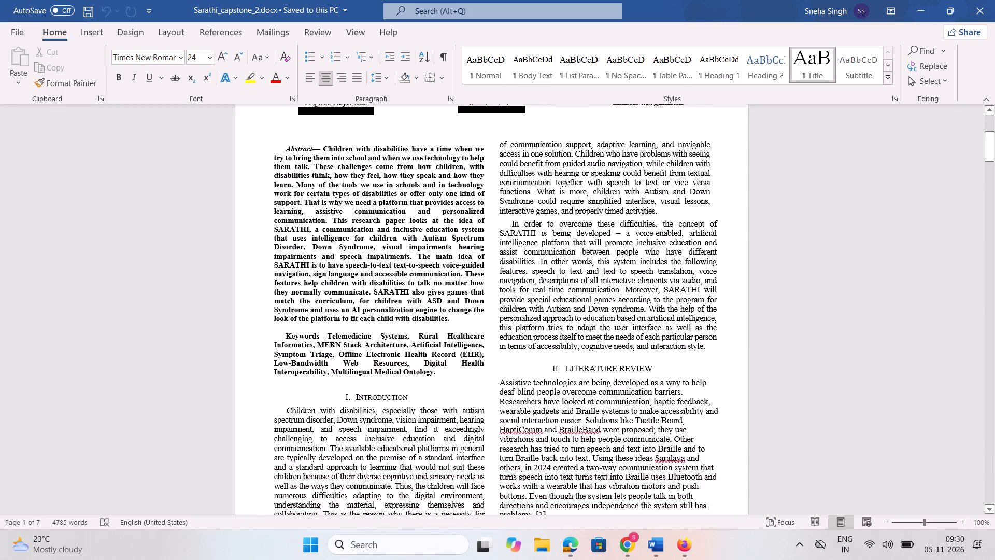
pyautogui.scroll(6, 409, 332)
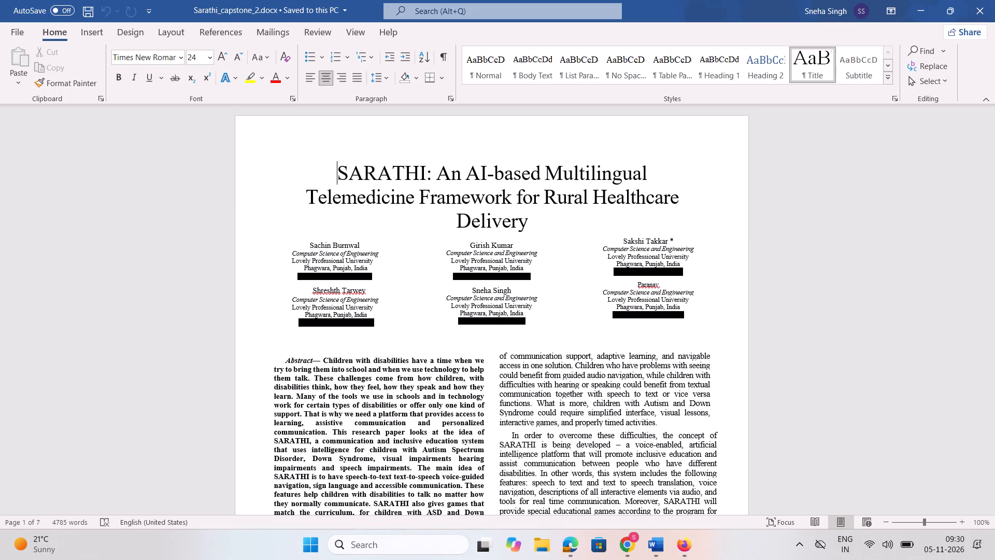
pyautogui.scroll(-2, 409, 332)
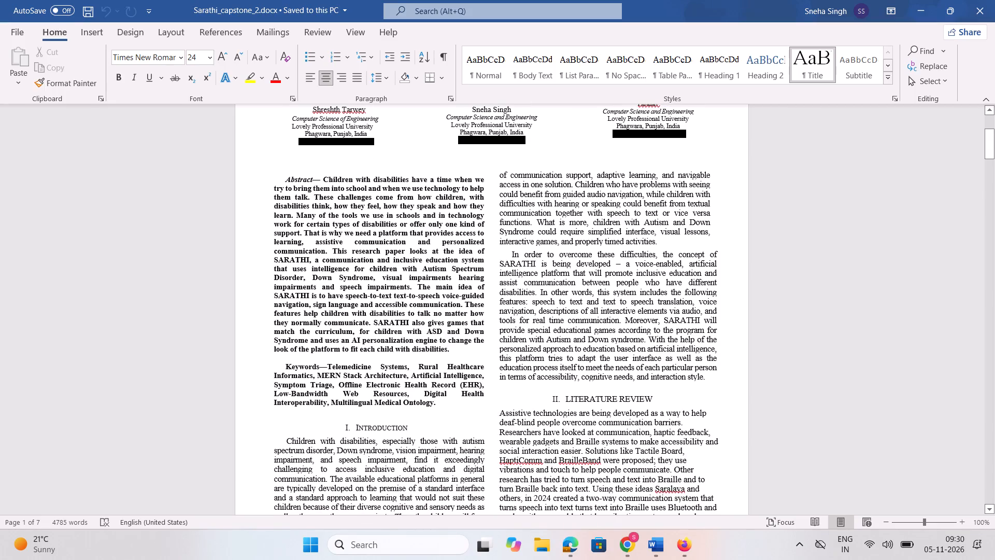
pyautogui.scroll(-4, 409, 332)
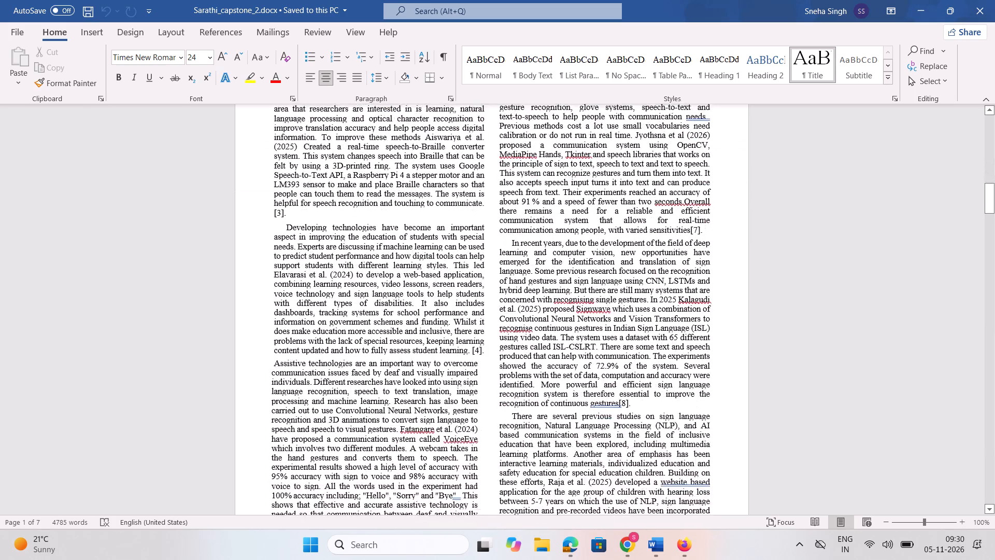
pyautogui.scroll(-4, 409, 332)
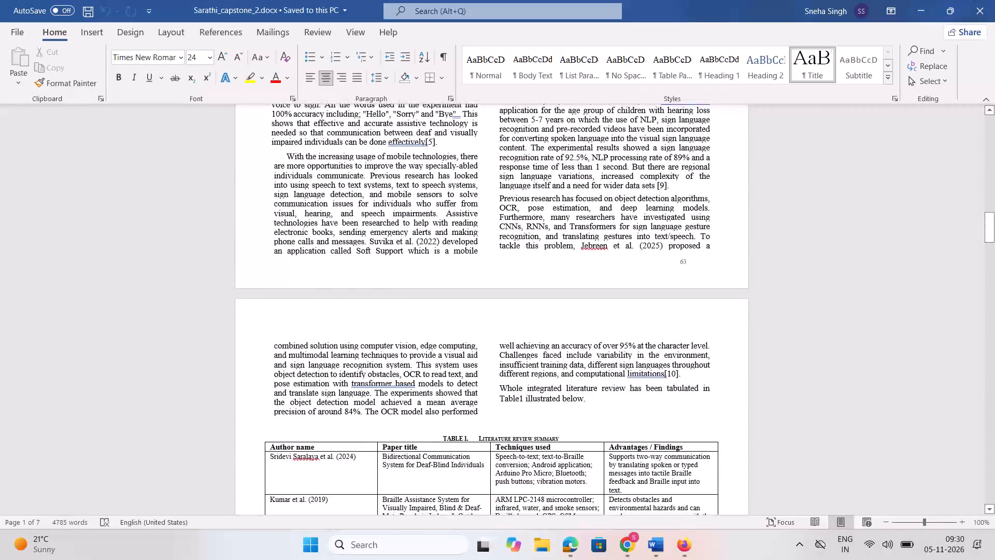
pyautogui.scroll(-3, 409, 332)
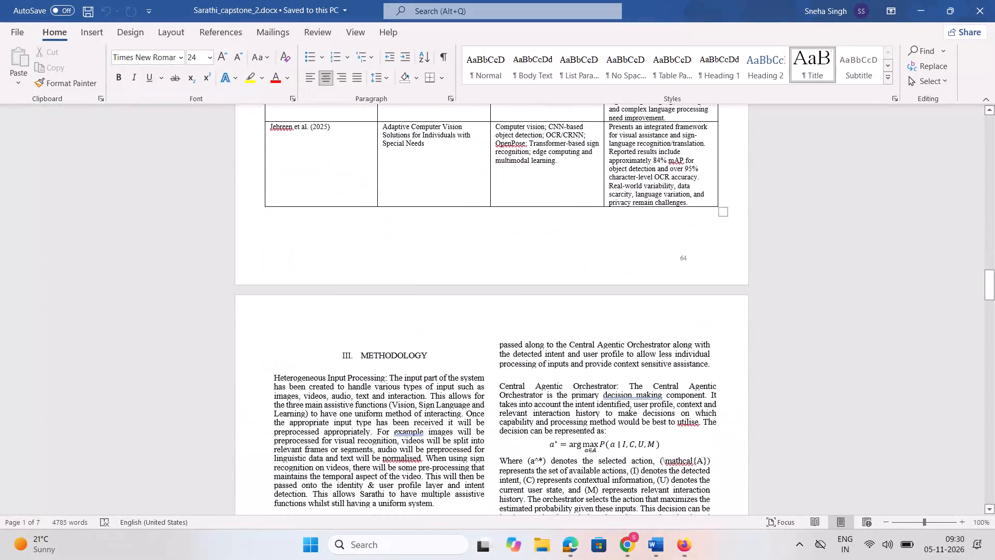
pyautogui.scroll(-3, 409, 332)
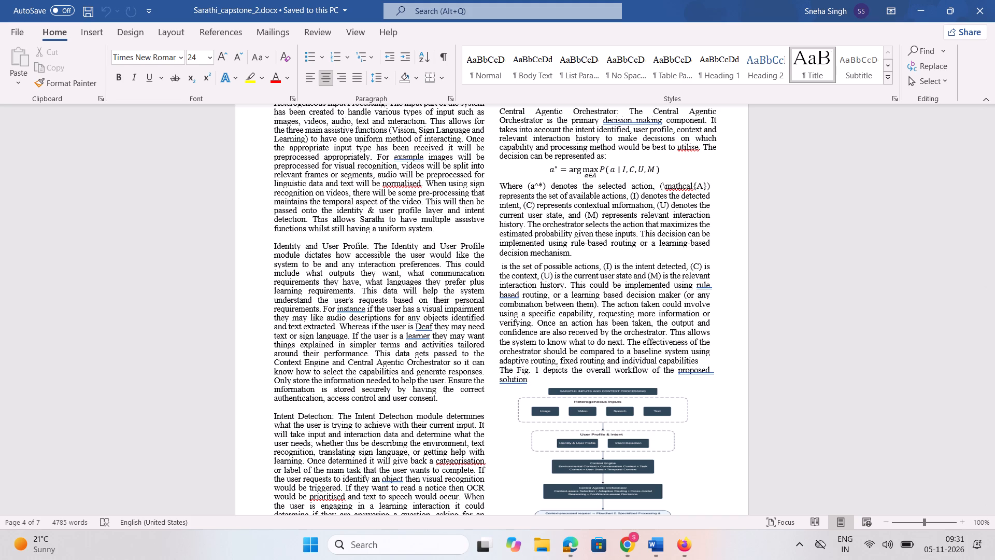
pyautogui.scroll(-3, 409, 332)
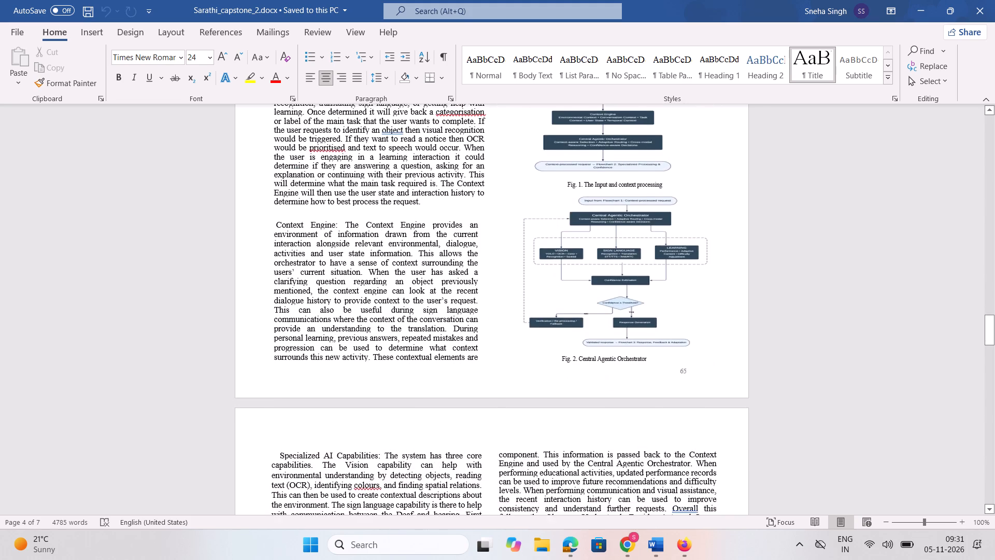
pyautogui.scroll(-4, 409, 332)
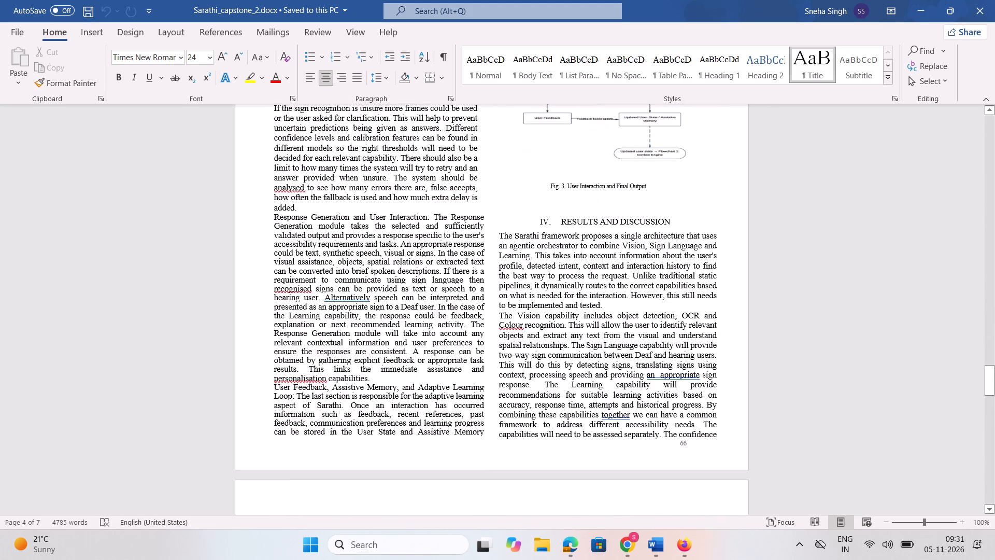
pyautogui.scroll(-4, 409, 332)
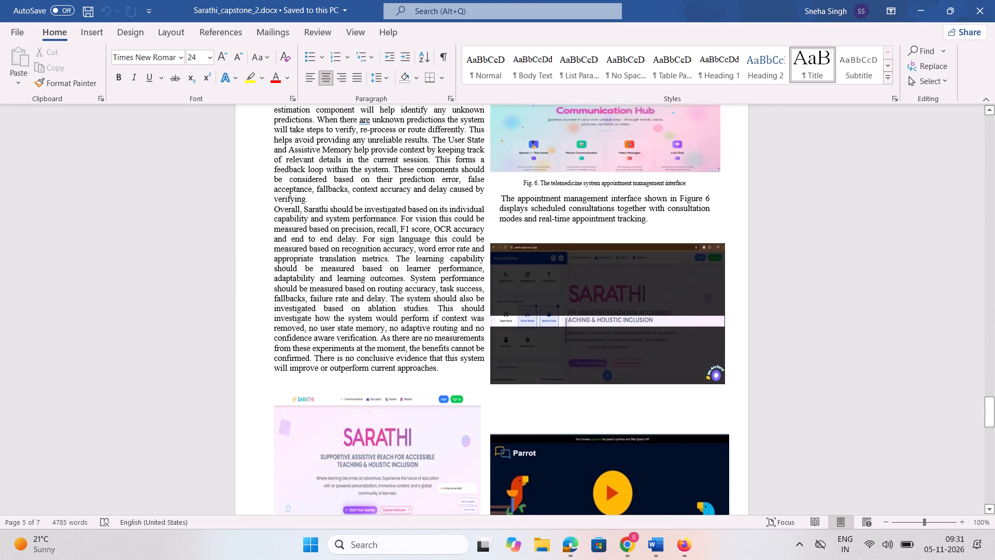
pyautogui.scroll(-1, 409, 332)
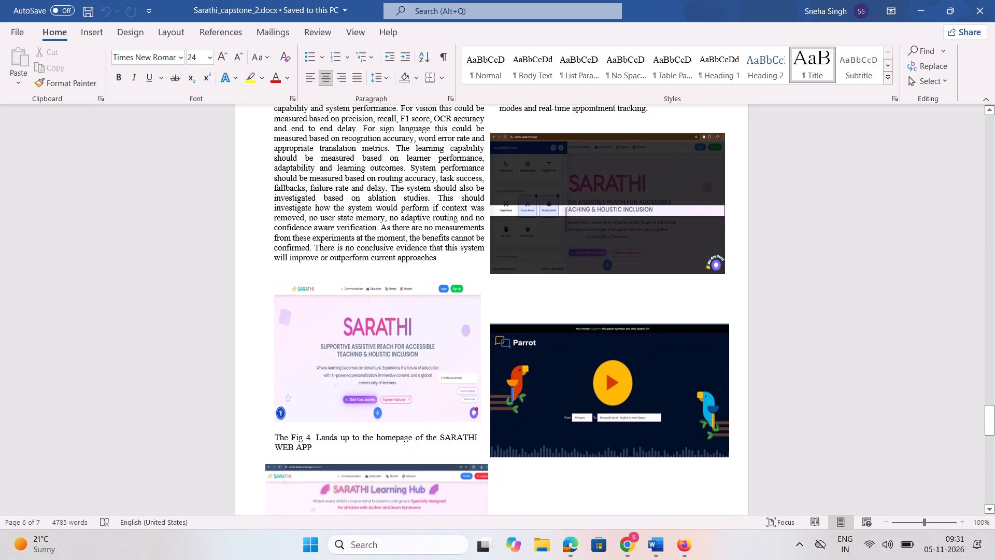
pyautogui.scroll(-2, 409, 332)
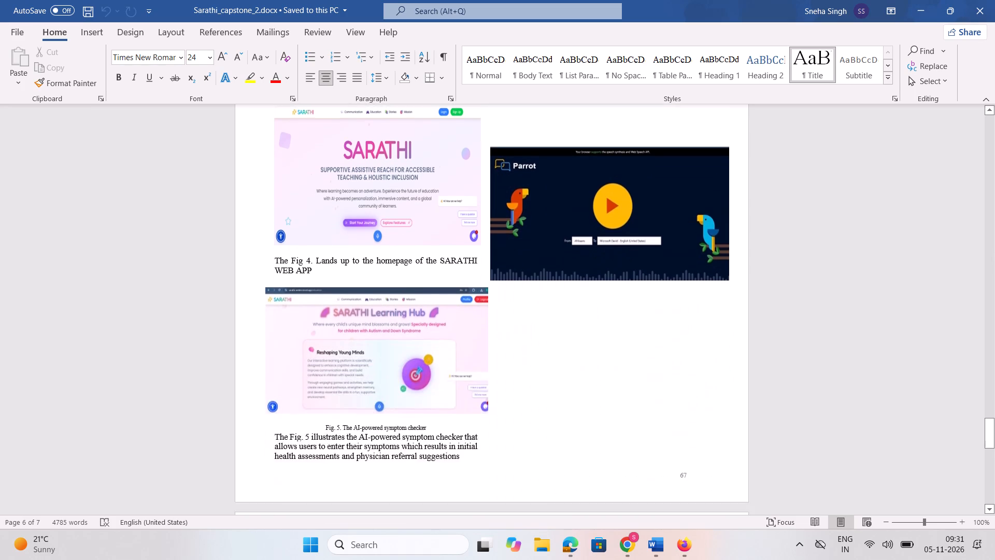
pyautogui.scroll(-2, 409, 332)
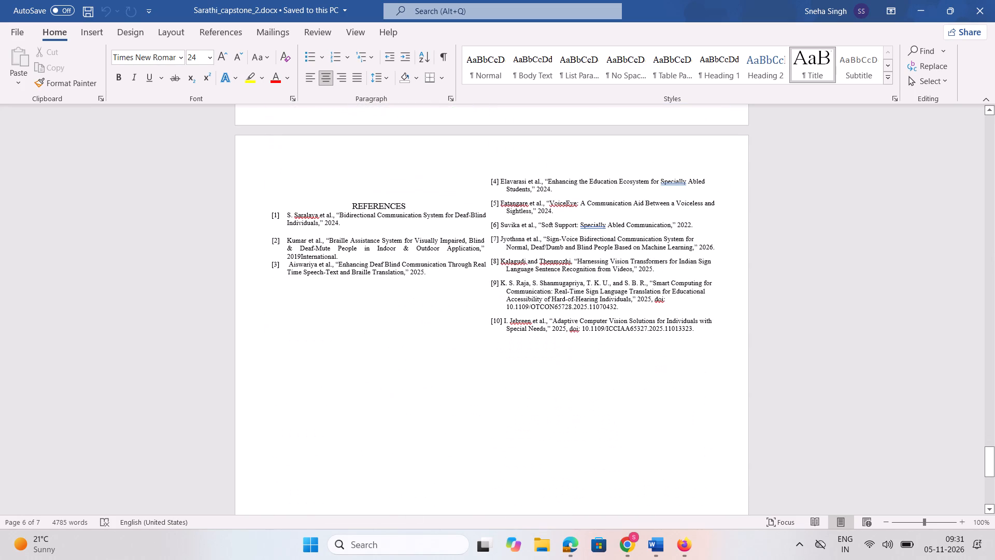
# Examine the SARATHI web app screenshots with their captions and descriptions, and the reference list on the last page.
pyautogui.scroll(4, 409, 332)
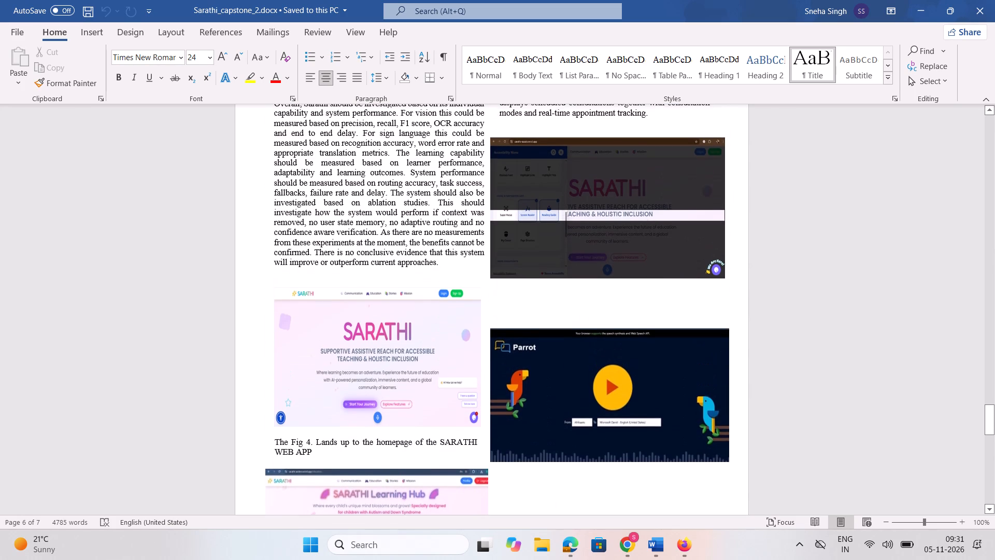
pyautogui.scroll(1, 409, 332)
pyautogui.scroll(2, 609, 387)
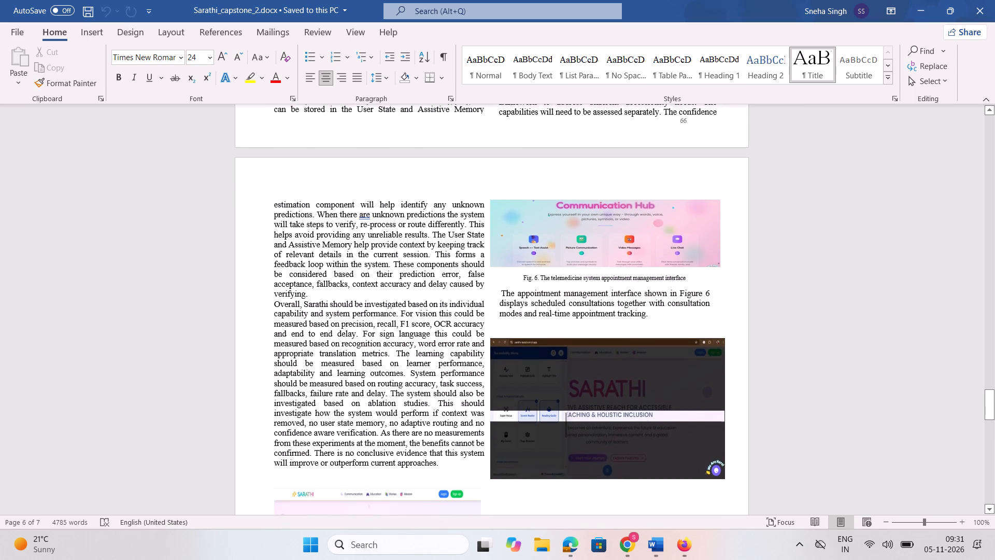
pyautogui.scroll(-1, 609, 387)
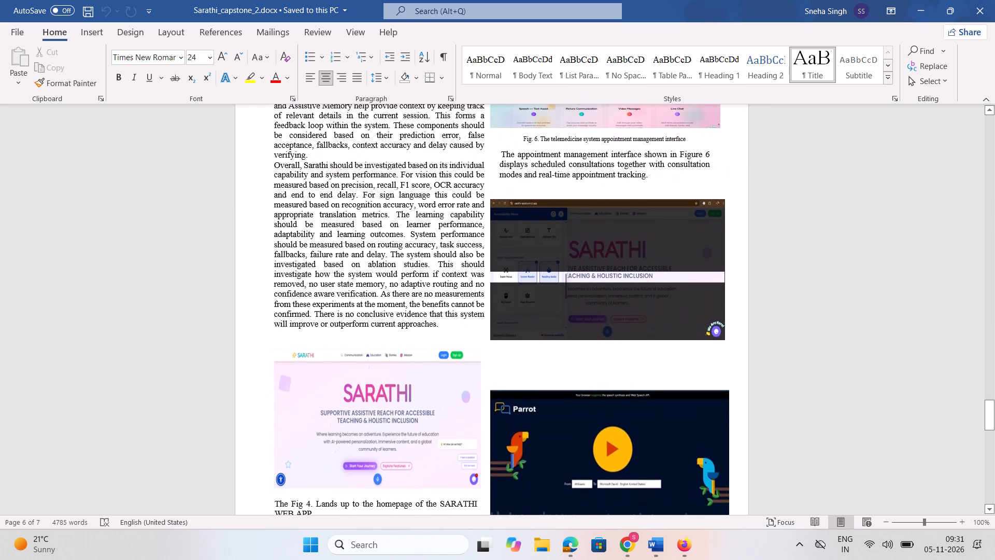
pyautogui.scroll(-1, 609, 387)
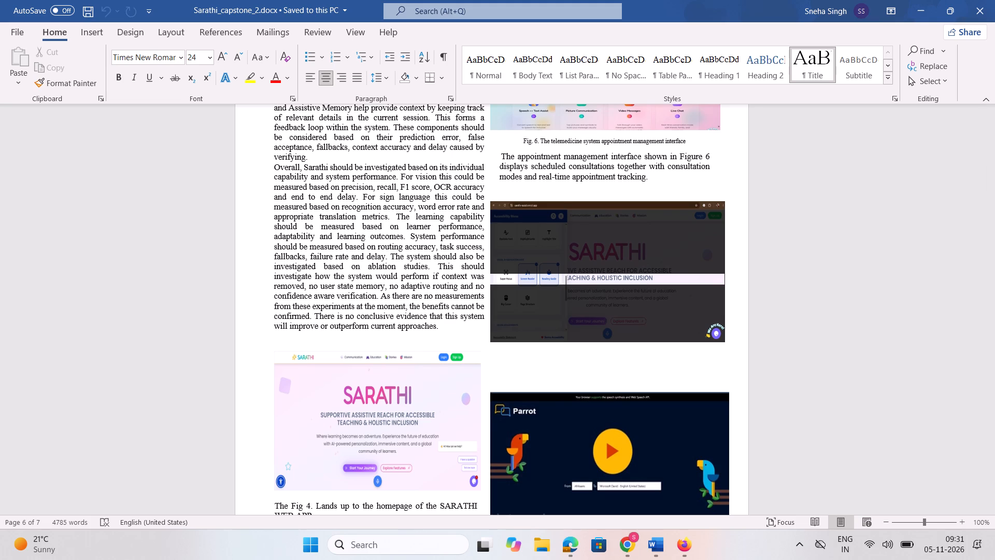
pyautogui.scroll(-2, 609, 387)
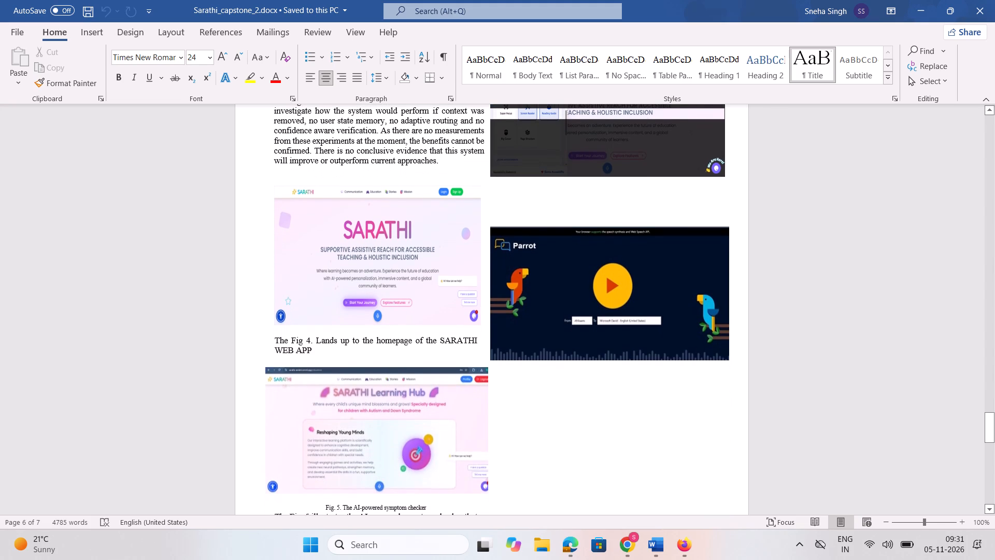
pyautogui.scroll(-1, 609, 387)
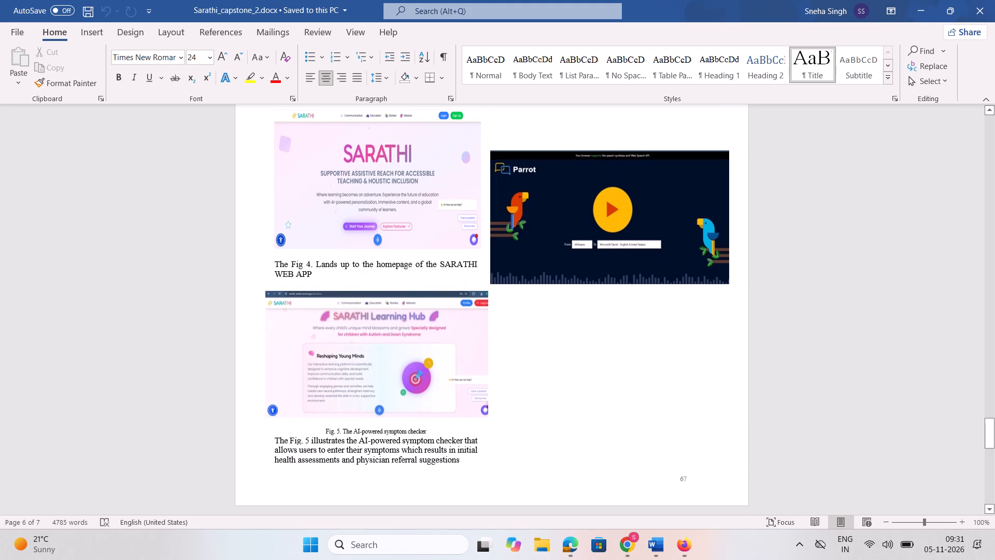
pyautogui.scroll(-1, 609, 387)
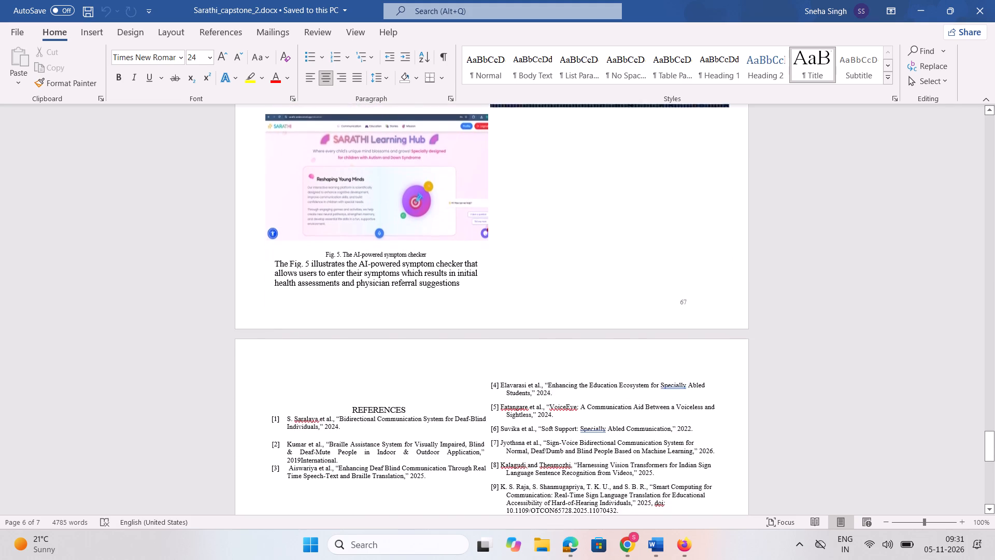
pyautogui.scroll(-1, 609, 387)
pyautogui.scroll(2, 609, 387)
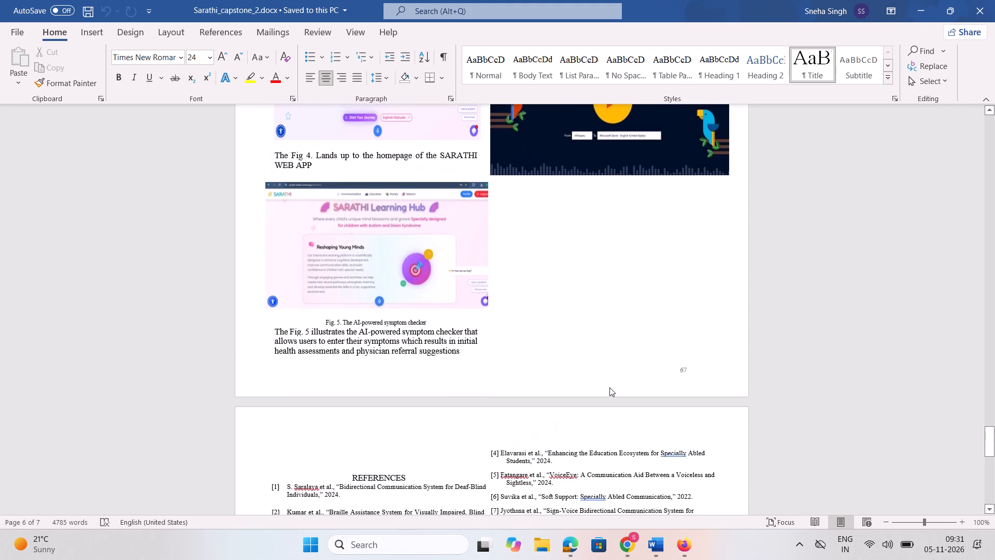
pyautogui.scroll(1, 609, 387)
pyautogui.scroll(-1, 609, 387)
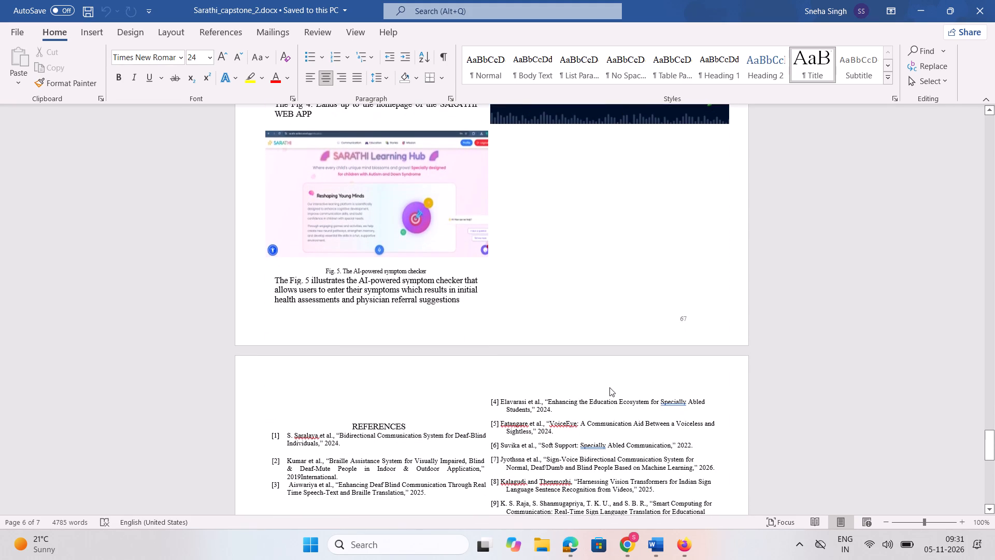
pyautogui.scroll(-1, 609, 387)
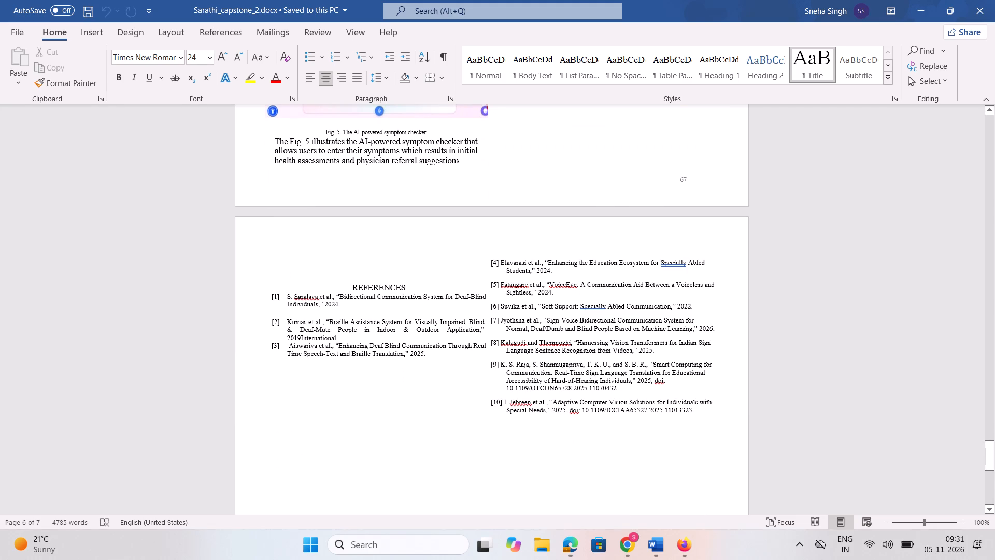
pyautogui.scroll(-3, 609, 387)
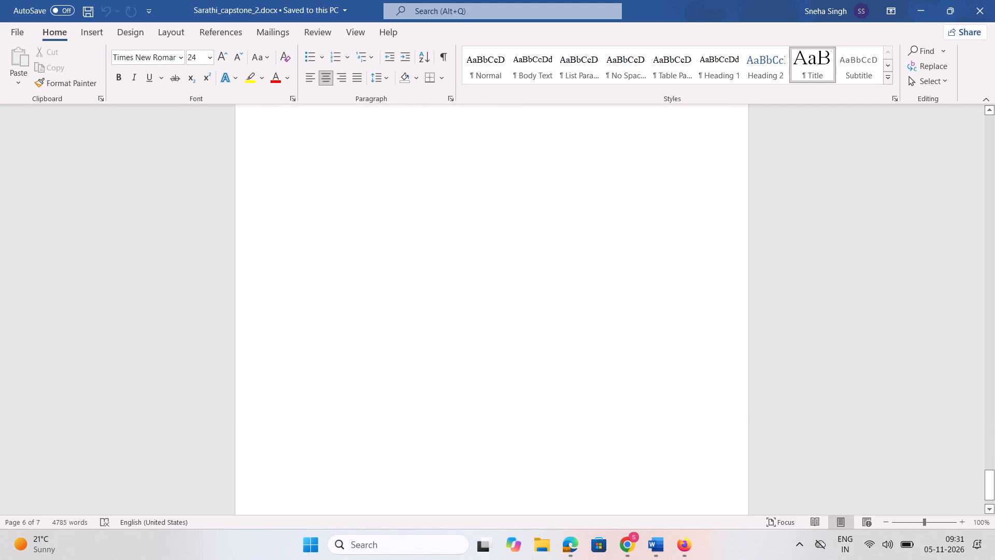
# Review the paper backwards from the references through the results, flowcharts and methodology to the abstract and keywords.
pyautogui.scroll(5, 609, 387)
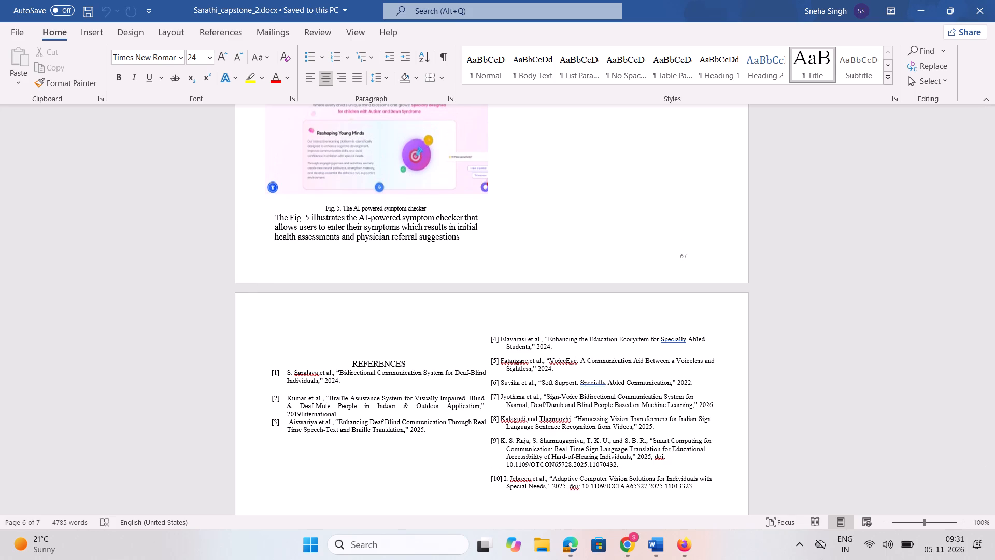
pyautogui.scroll(6, 609, 387)
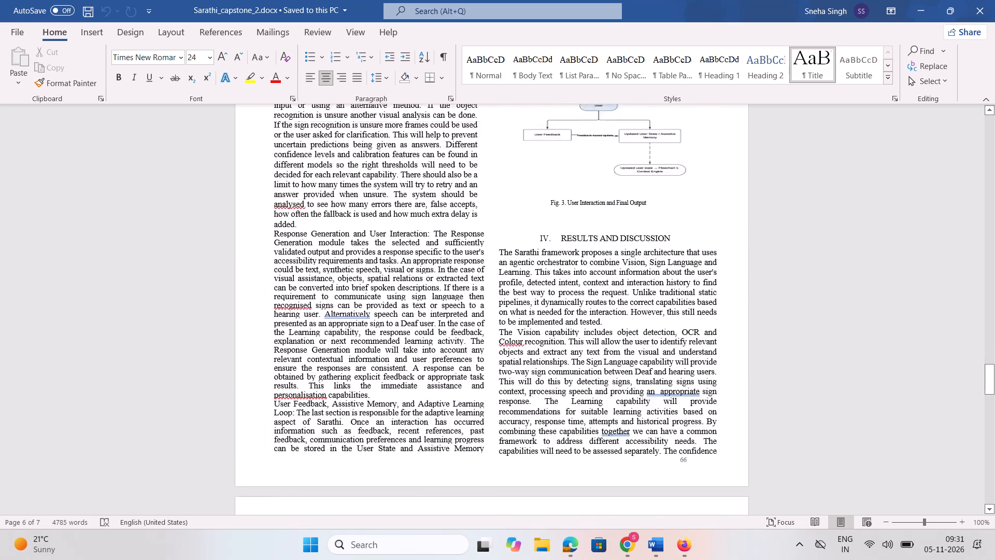
pyautogui.scroll(1, 609, 387)
pyautogui.scroll(-1, 609, 387)
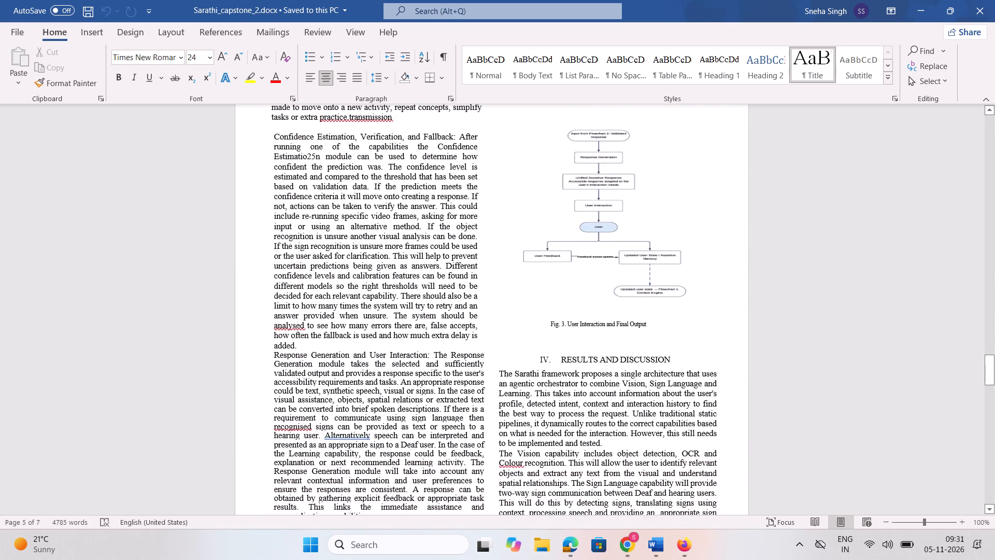
pyautogui.scroll(5, 609, 387)
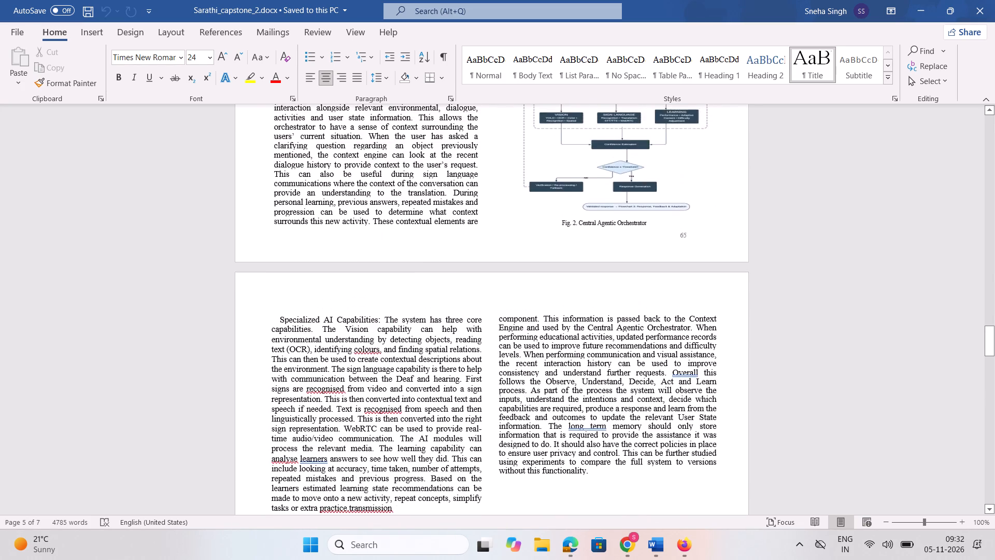
pyautogui.scroll(4, 609, 387)
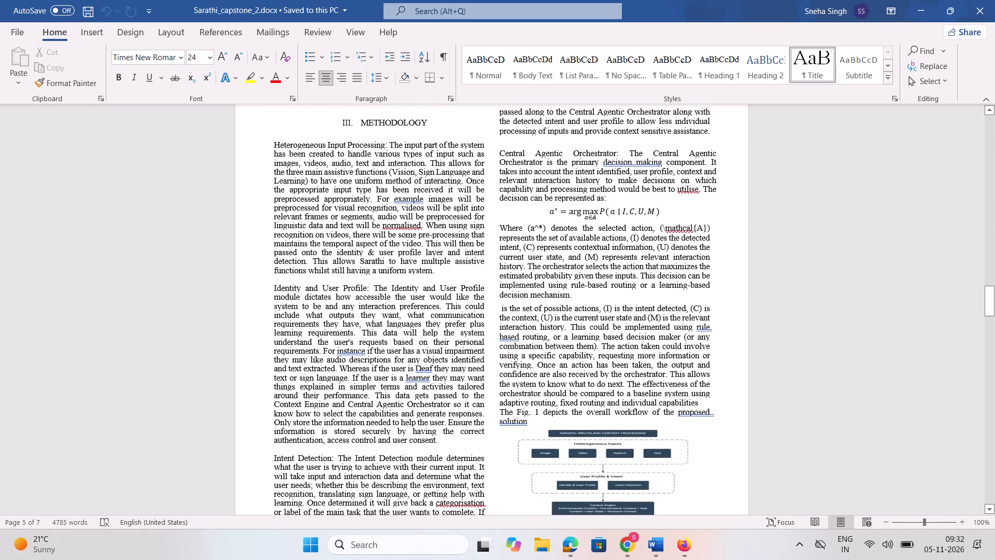
pyautogui.scroll(8, 609, 387)
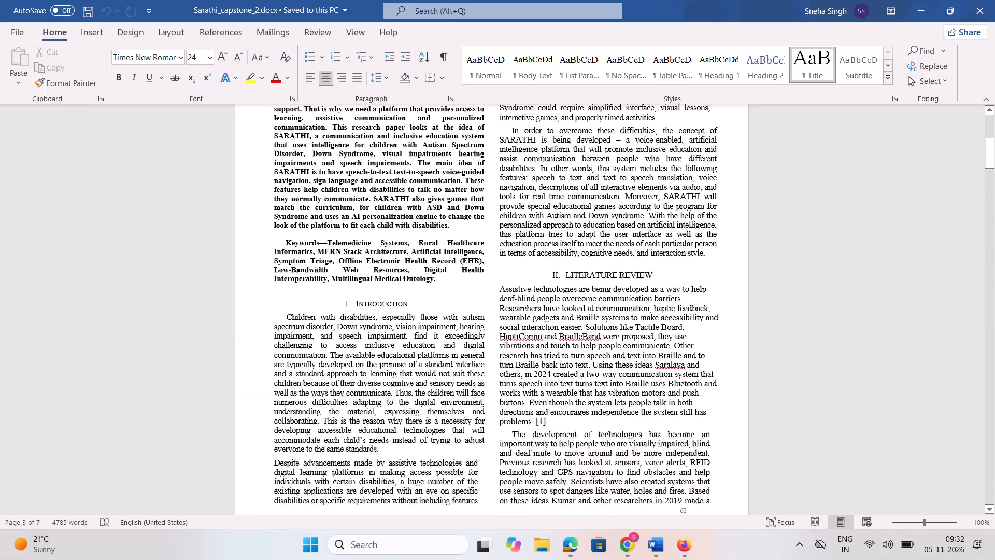
pyautogui.scroll(4, 609, 387)
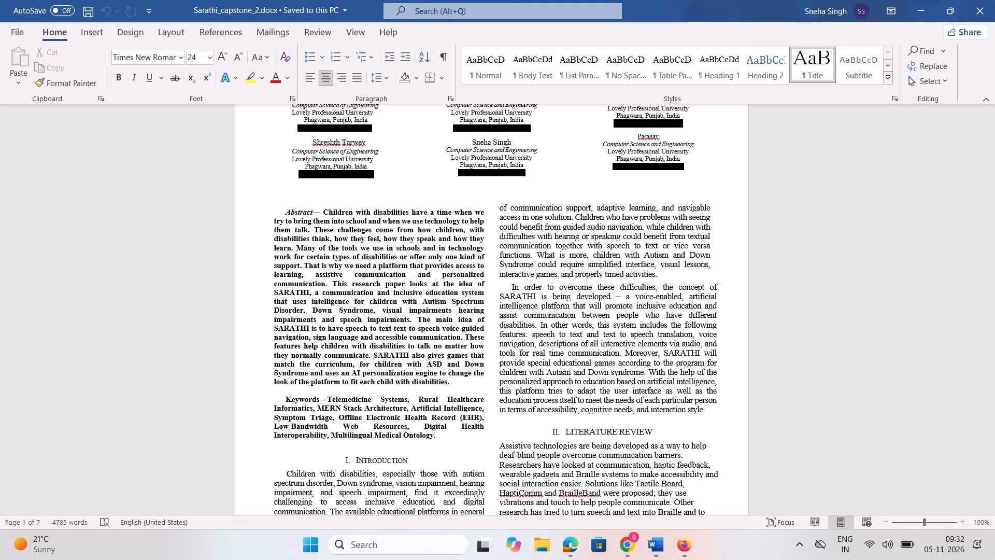
# Review the paper from the title and abstract through the literature review and its comparison table to the methodology section.
pyautogui.scroll(2, 471, 427)
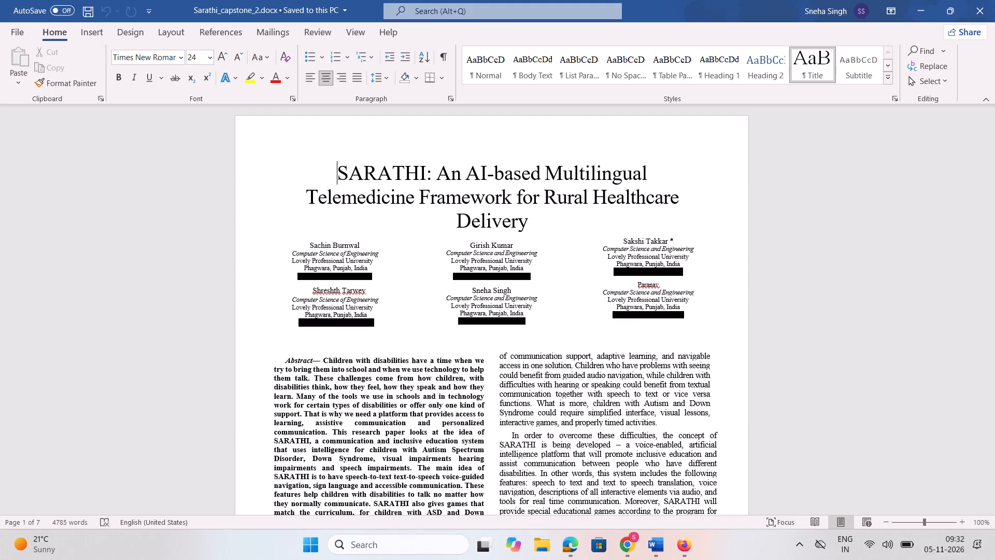
pyautogui.scroll(-2, 471, 427)
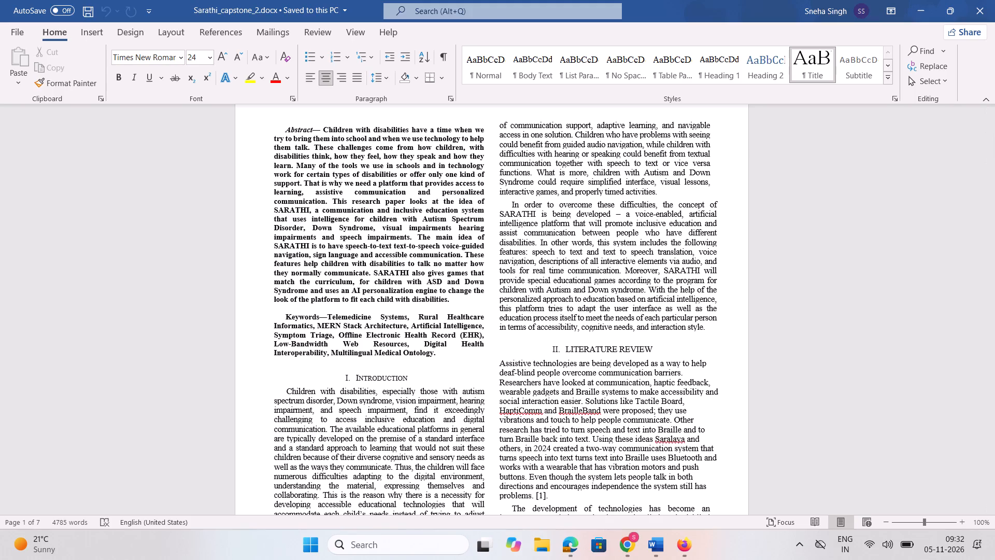
pyautogui.scroll(3, 545, 538)
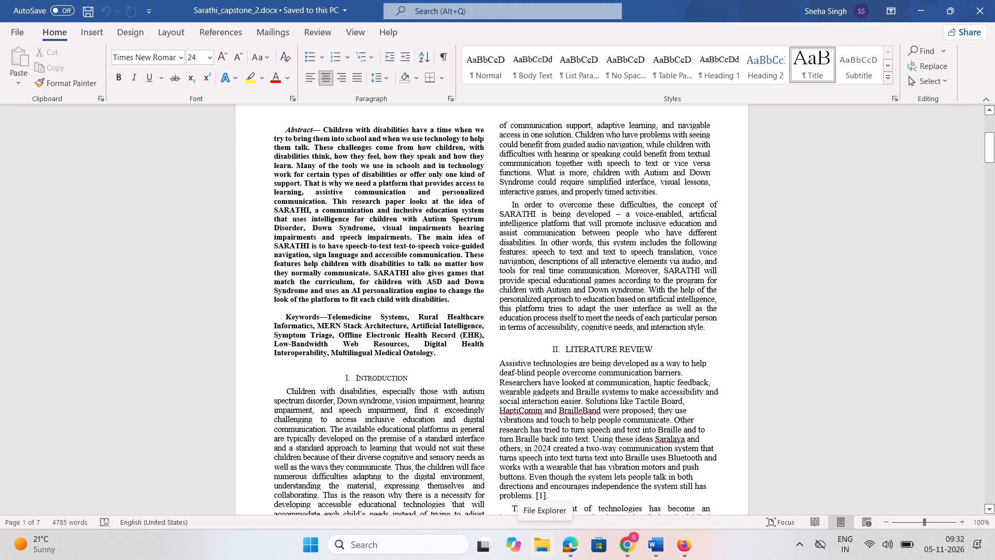
pyautogui.click(589, 397)
pyautogui.scroll(9, 589, 397)
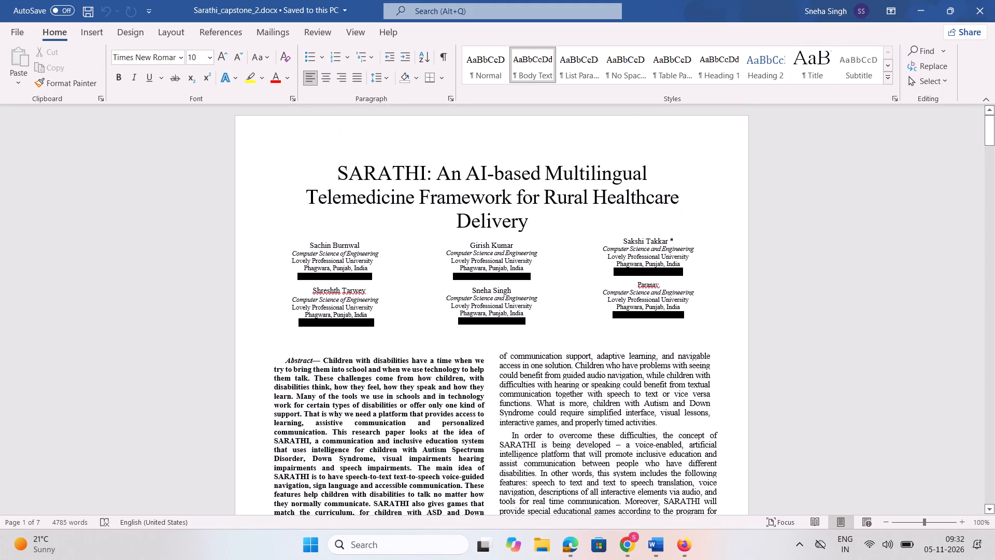
pyautogui.scroll(-1, 589, 397)
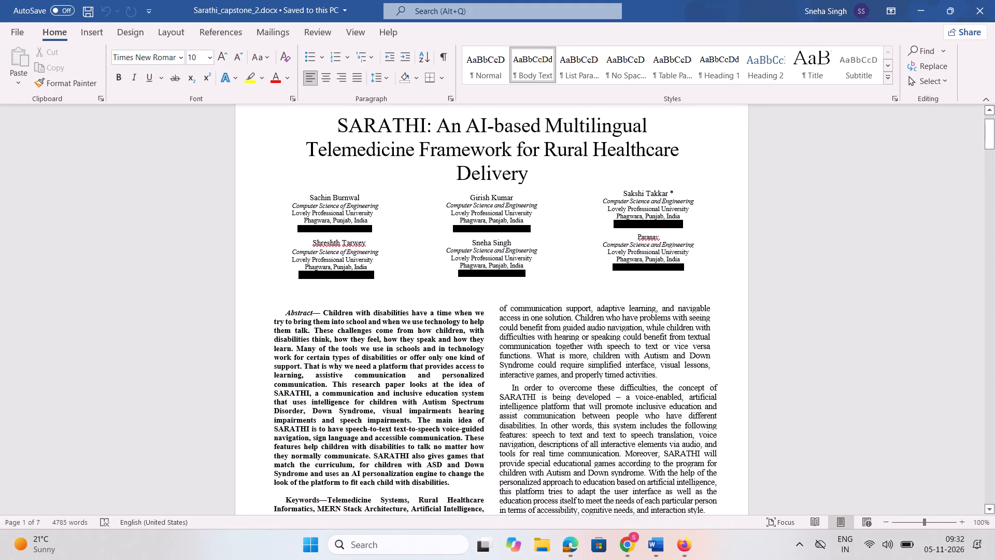
pyautogui.scroll(-3, 589, 397)
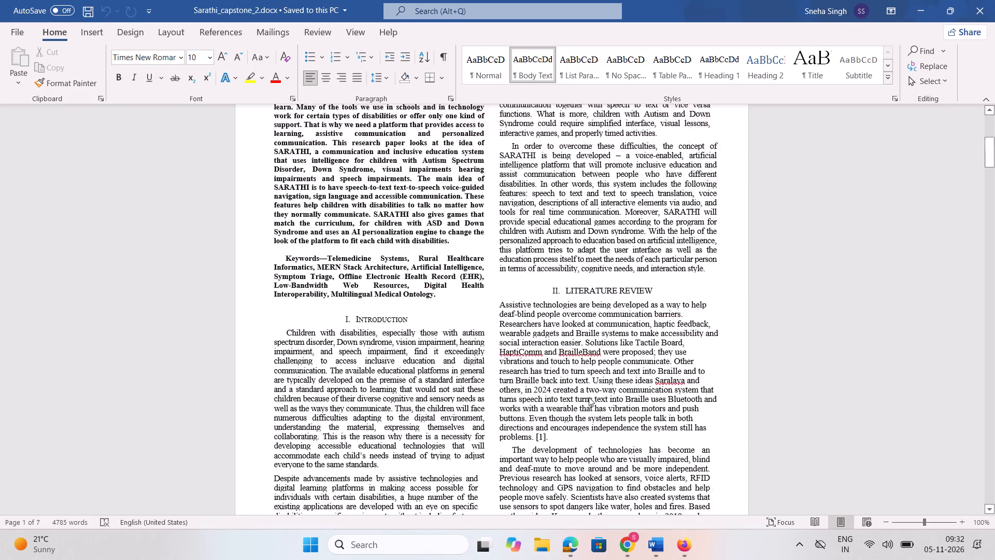
pyautogui.scroll(-6, 589, 397)
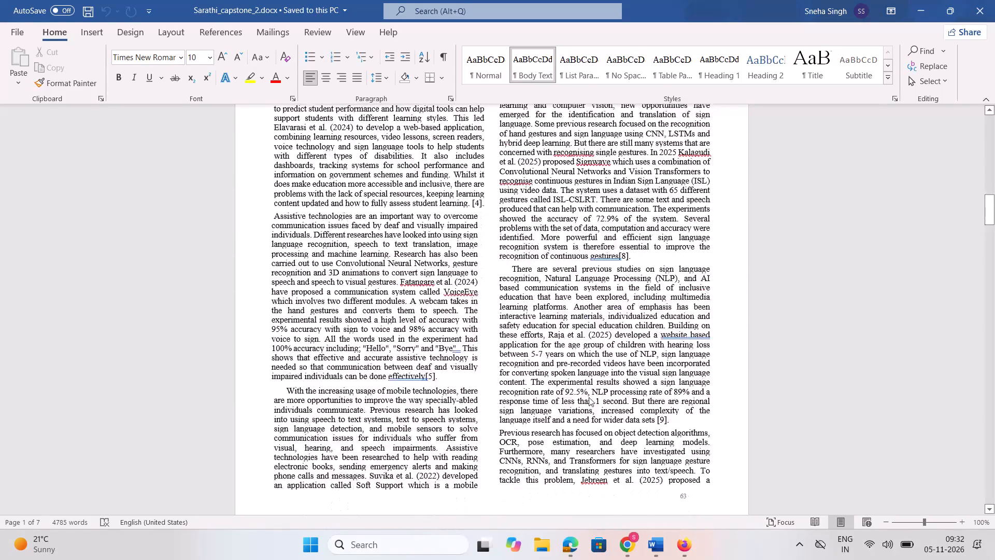
pyautogui.scroll(-4, 589, 397)
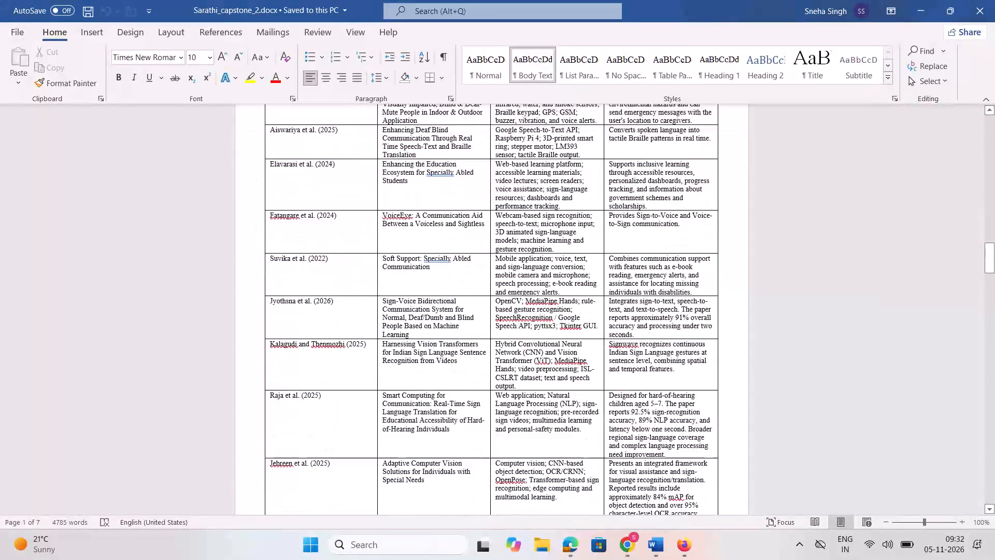
pyautogui.scroll(-6, 589, 397)
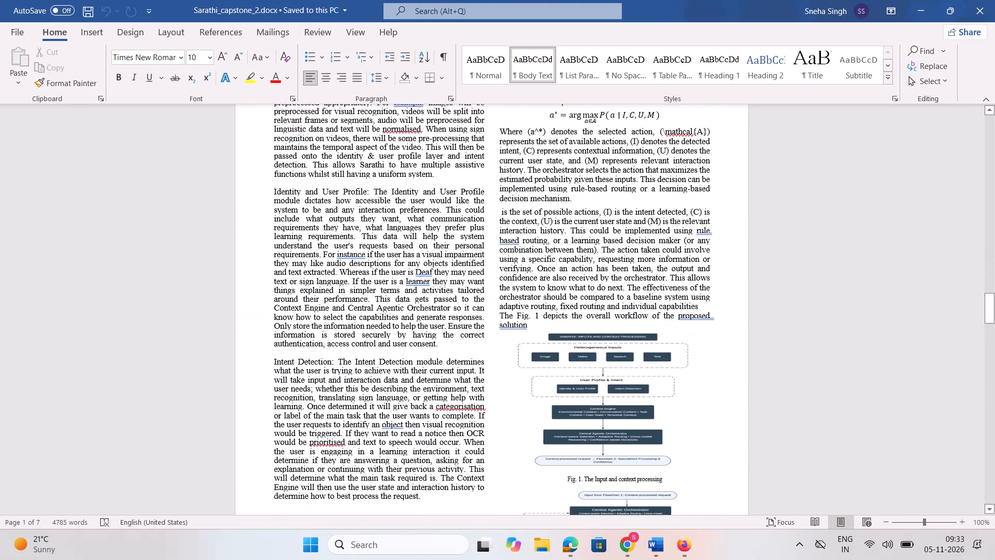
# Examine the methodology's Fig. 1 input and context processing flowchart and its caption at enlarged size.
pyautogui.scroll(1, 589, 397)
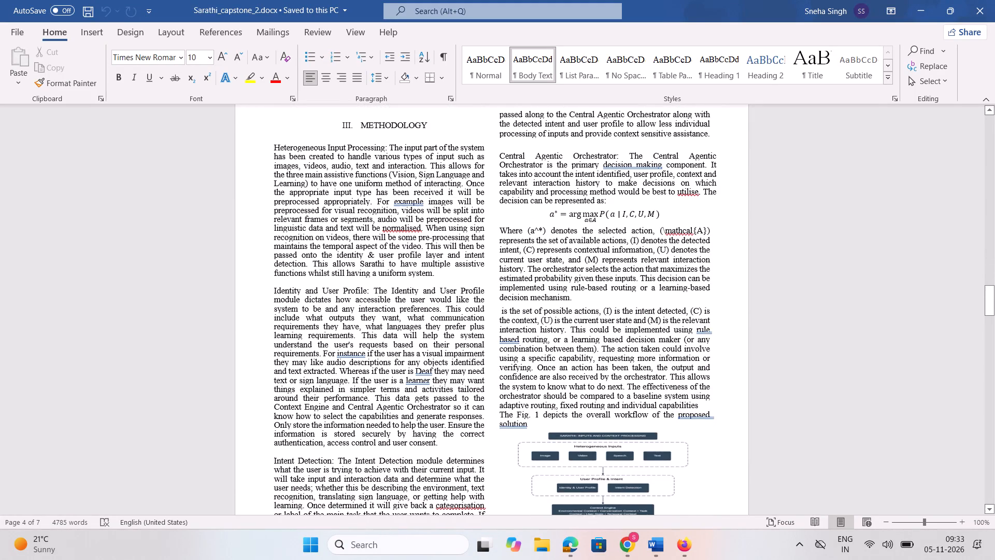
pyautogui.scroll(1, 589, 397)
pyautogui.scroll(-2, 589, 397)
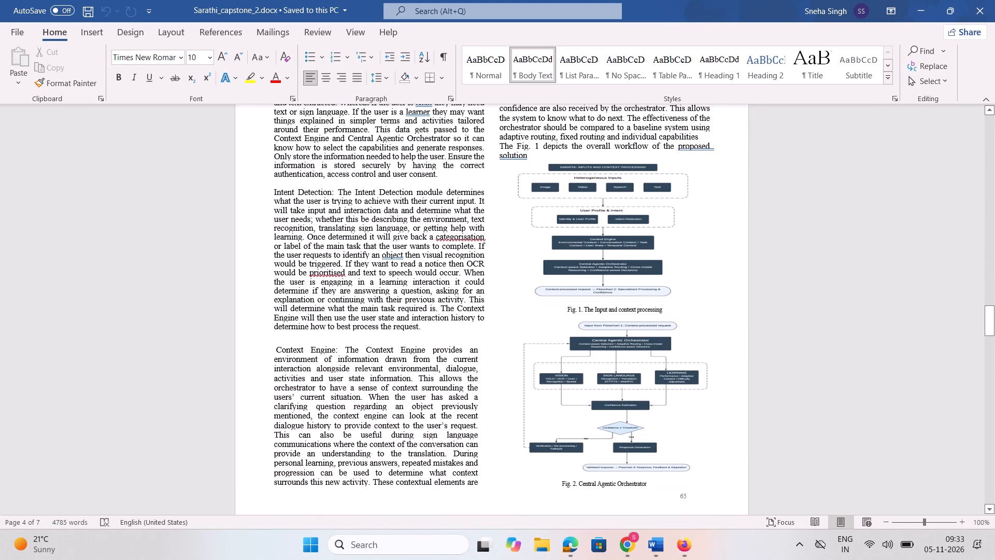
pyautogui.click(596, 305)
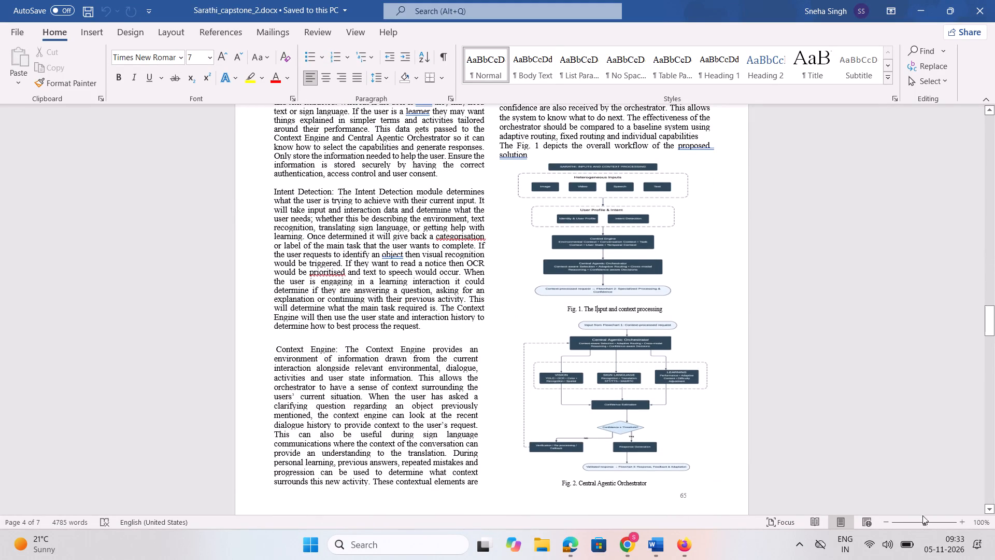
pyautogui.click(939, 522)
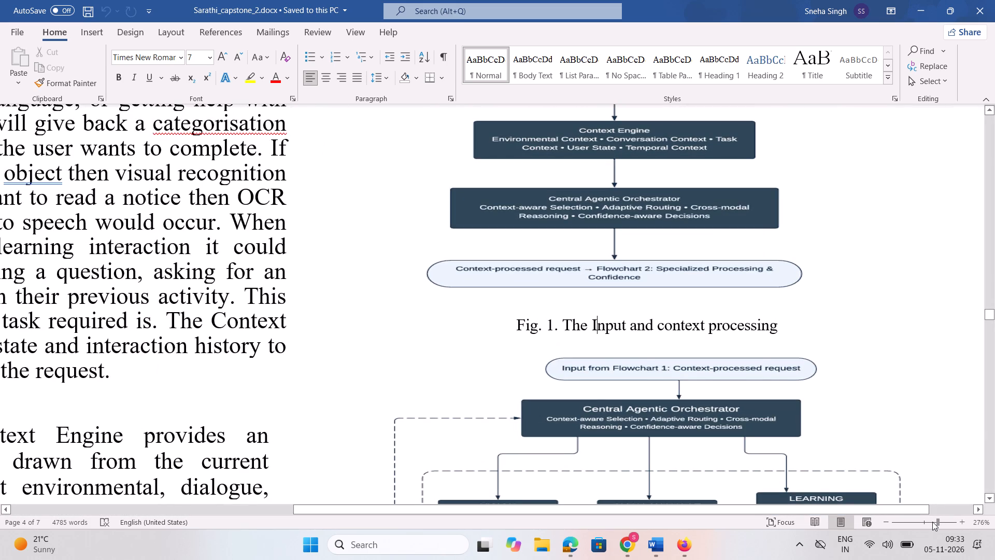
pyautogui.click(949, 522)
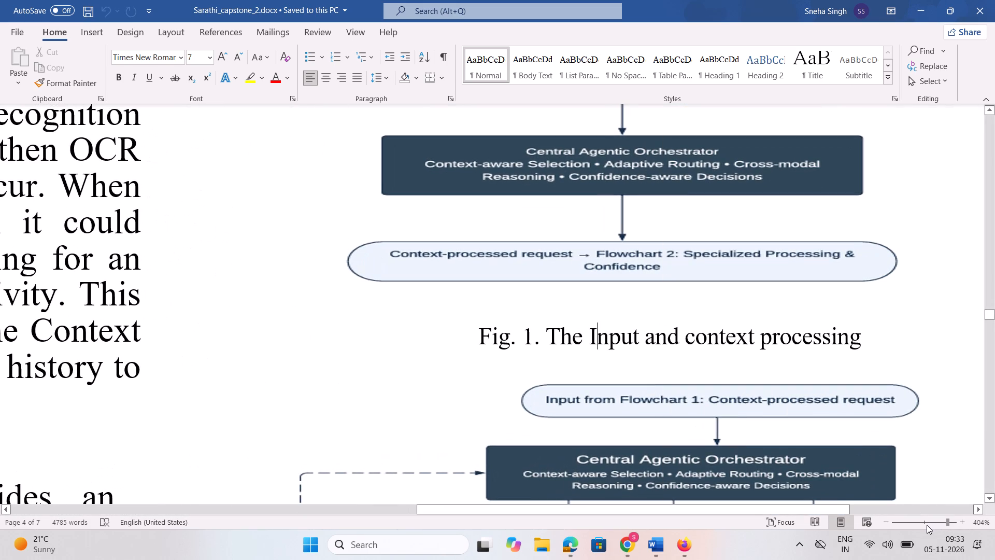
pyautogui.click(925, 523)
# Examine the Fig. 3 User Interaction and Final Output flowchart at enlarged size, and return to about 100% zoom.
pyautogui.scroll(-2, 759, 461)
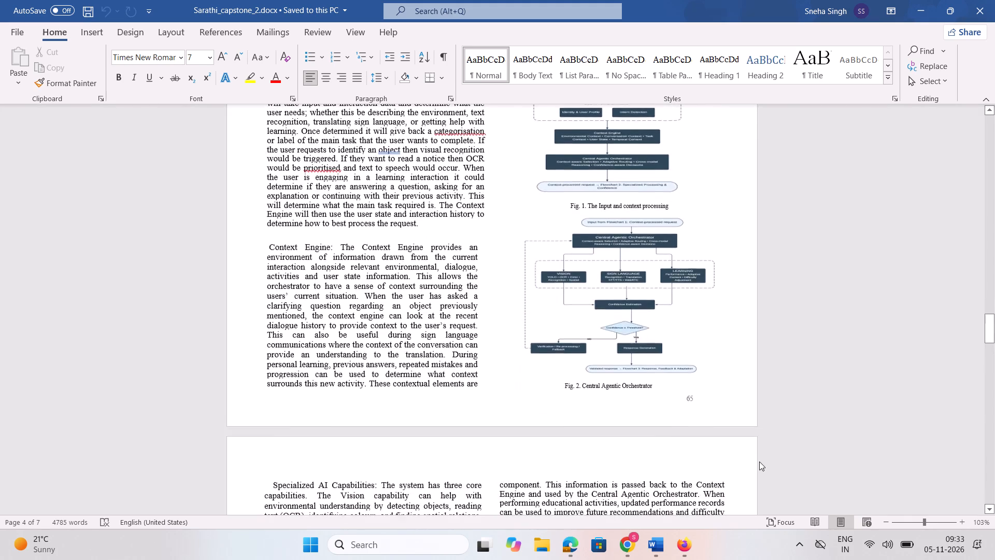
pyautogui.scroll(-5, 759, 461)
pyautogui.scroll(1, 759, 461)
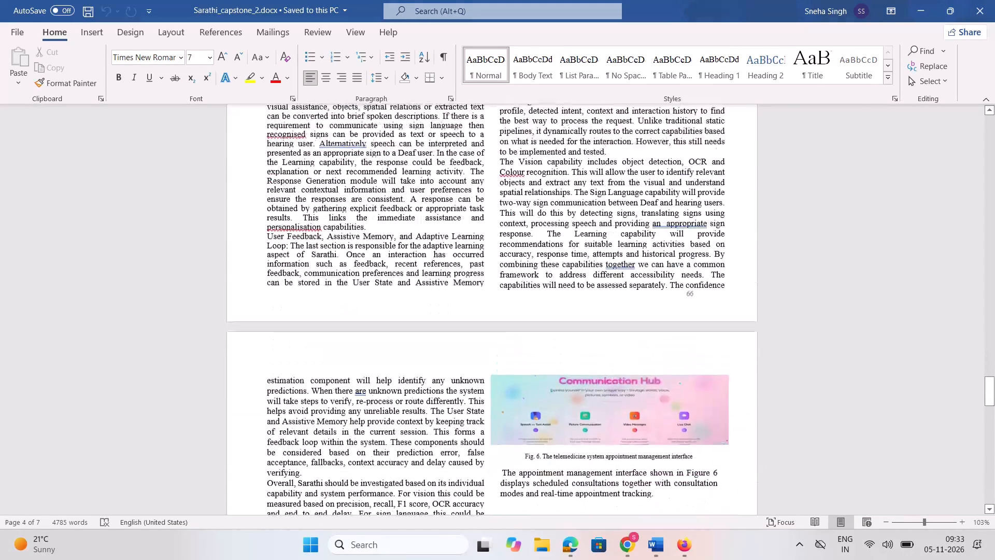
pyautogui.scroll(2, 759, 461)
pyautogui.click(635, 291)
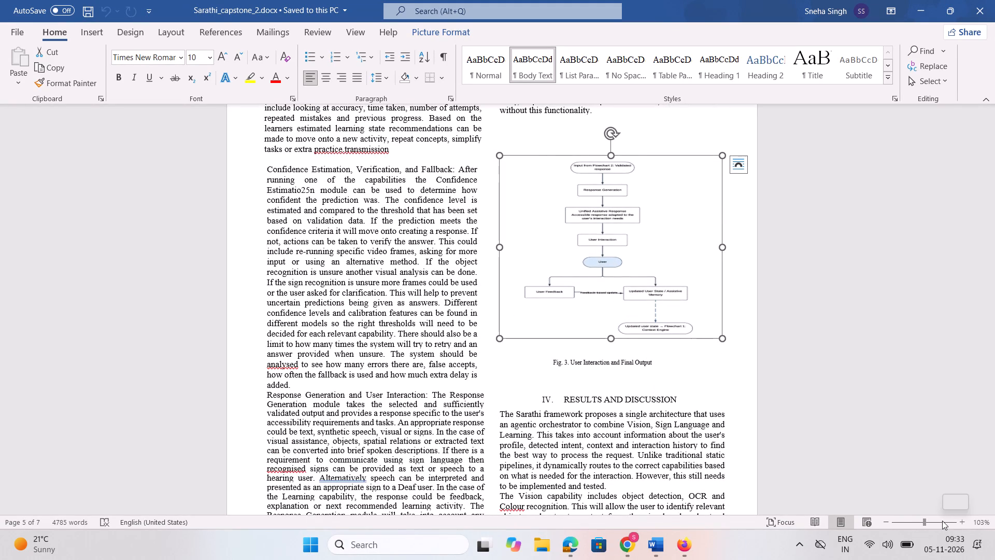
pyautogui.click(941, 520)
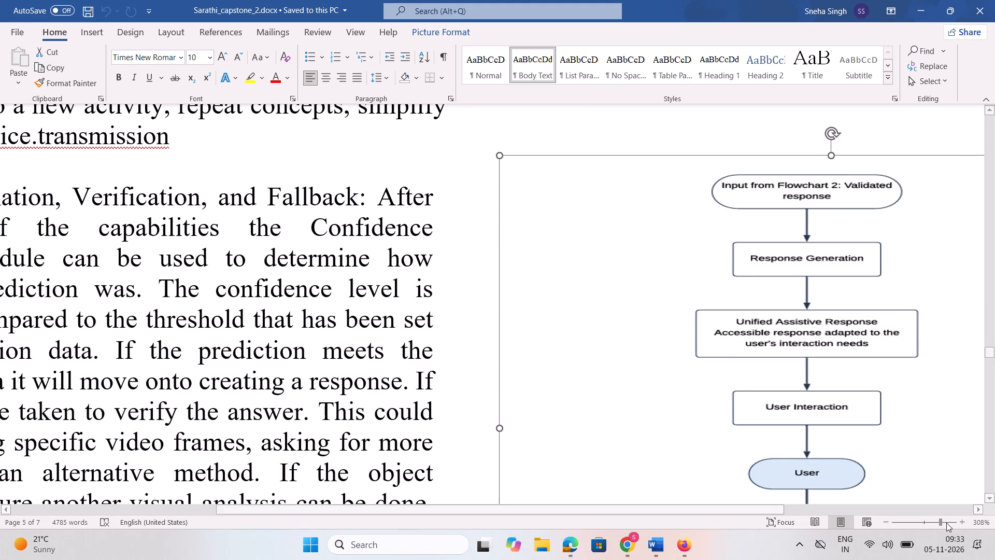
pyautogui.click(948, 523)
pyautogui.click(926, 522)
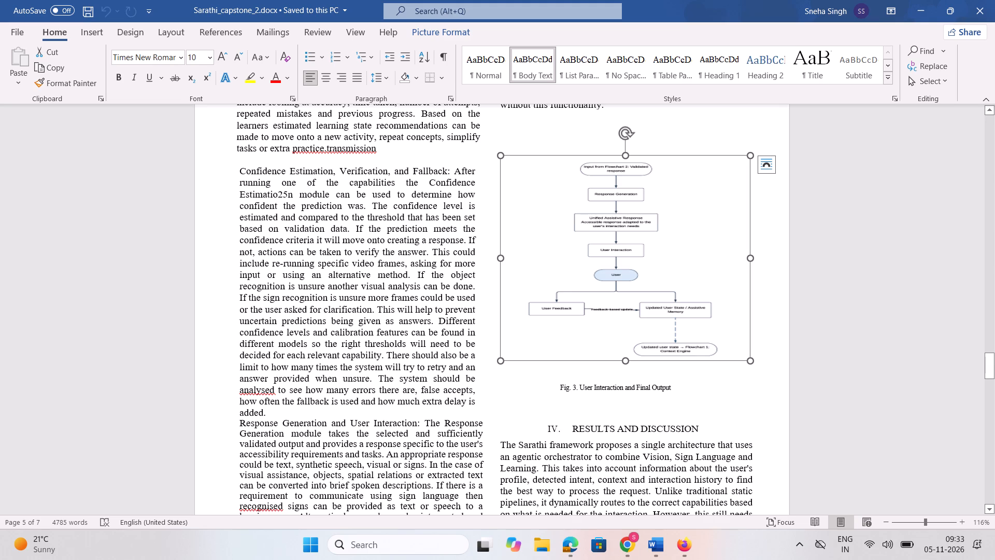
pyautogui.scroll(1, 611, 370)
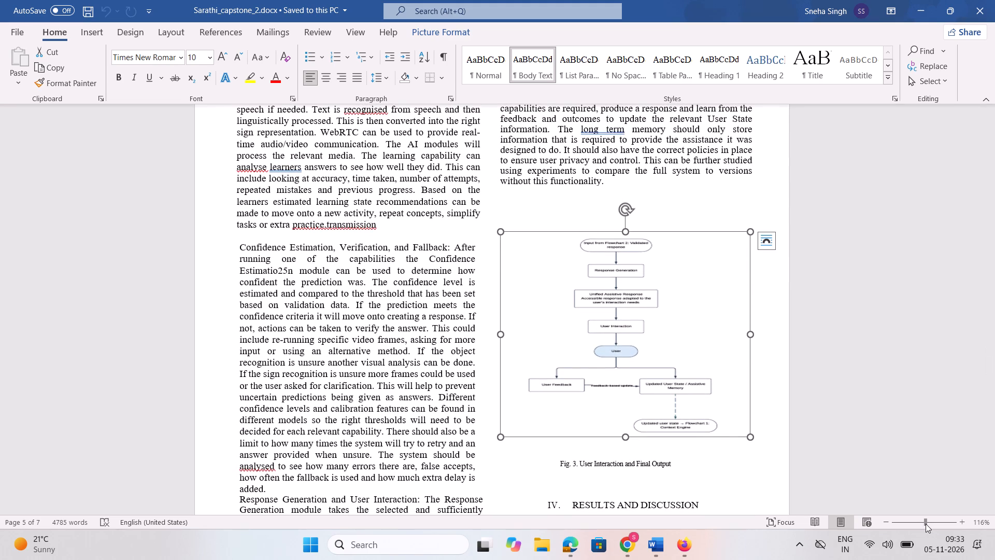
pyautogui.moveTo(926, 524); pyautogui.dragTo(937, 521)
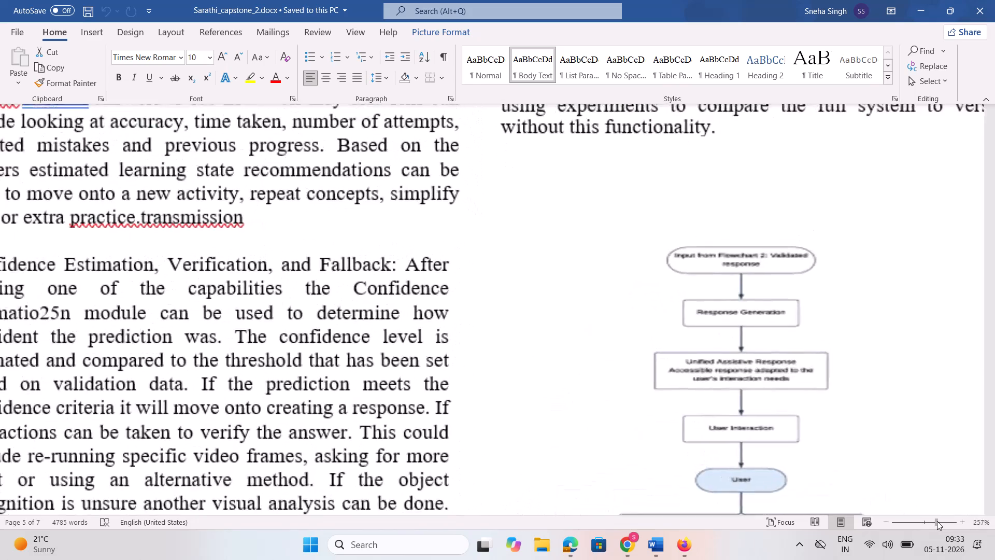
pyautogui.moveTo(937, 521); pyautogui.dragTo(940, 521)
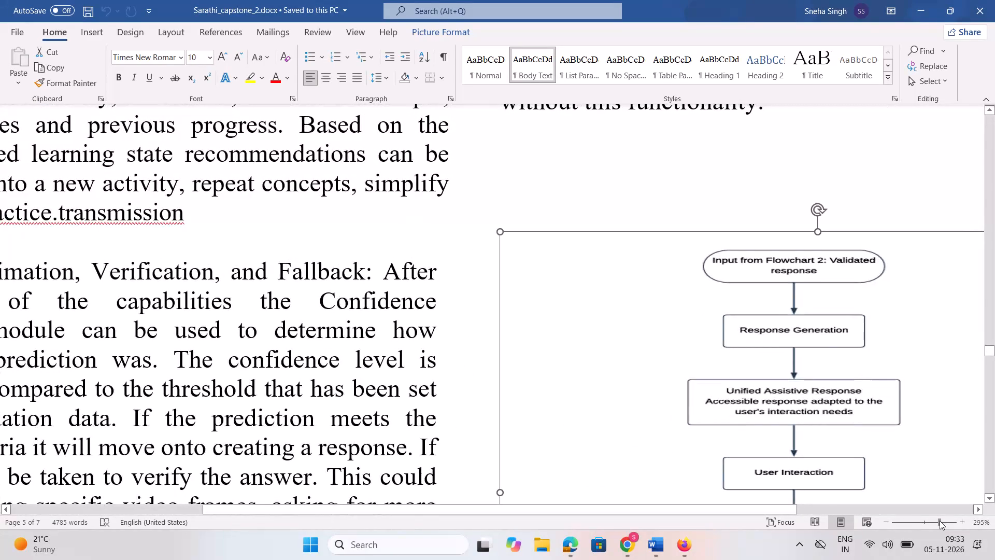
pyautogui.moveTo(940, 521); pyautogui.dragTo(925, 523)
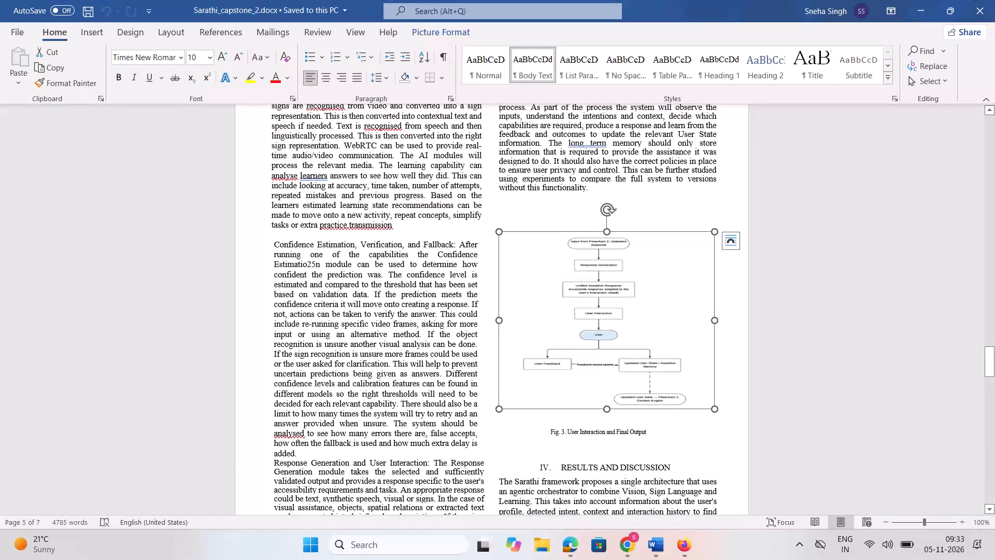
# Examine the Fig. 1 and Fig. 2 flowcharts on page 4 again, viewing Fig. 1 at about 300% zoom.
pyautogui.scroll(5, 699, 433)
pyautogui.scroll(-1, 699, 433)
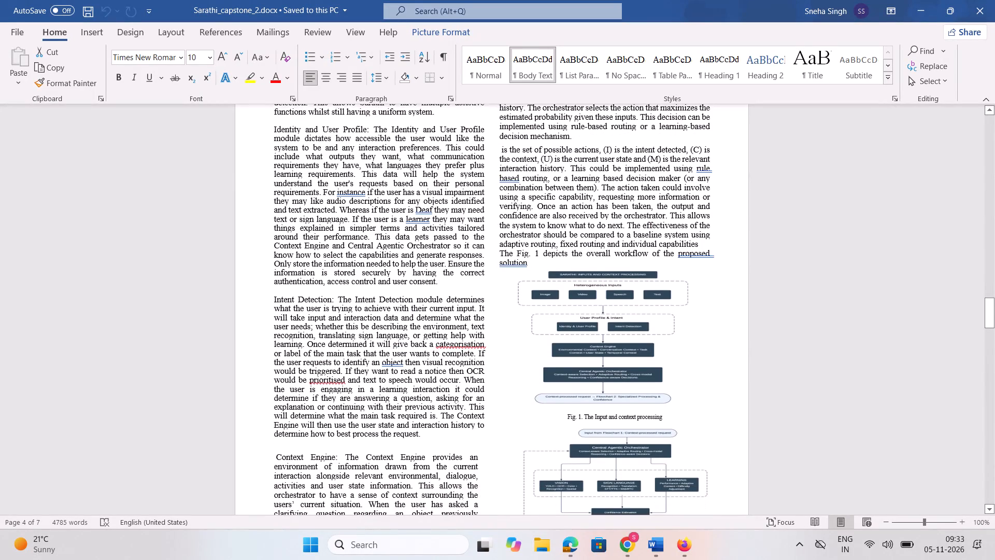
pyautogui.scroll(-1, 699, 433)
pyautogui.click(636, 407)
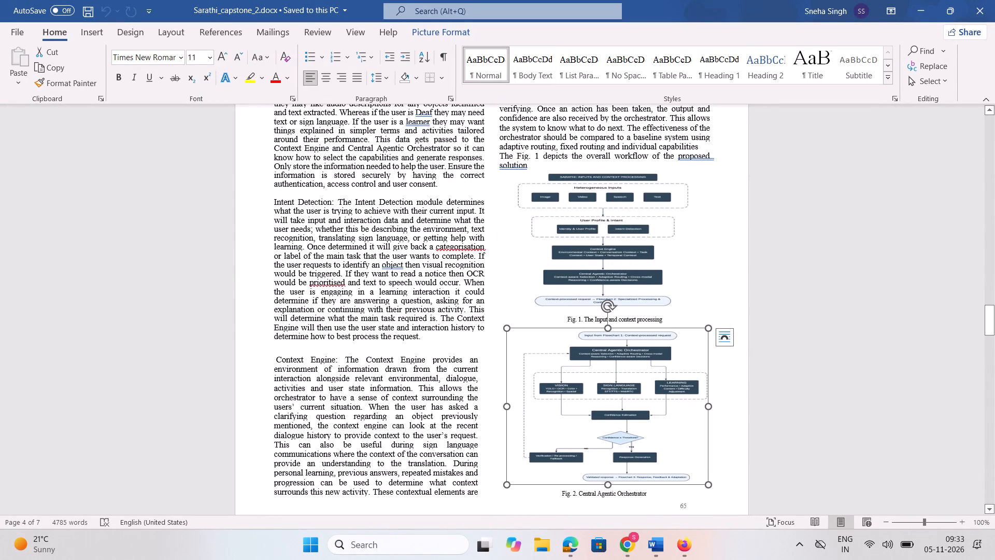
pyautogui.click(595, 239)
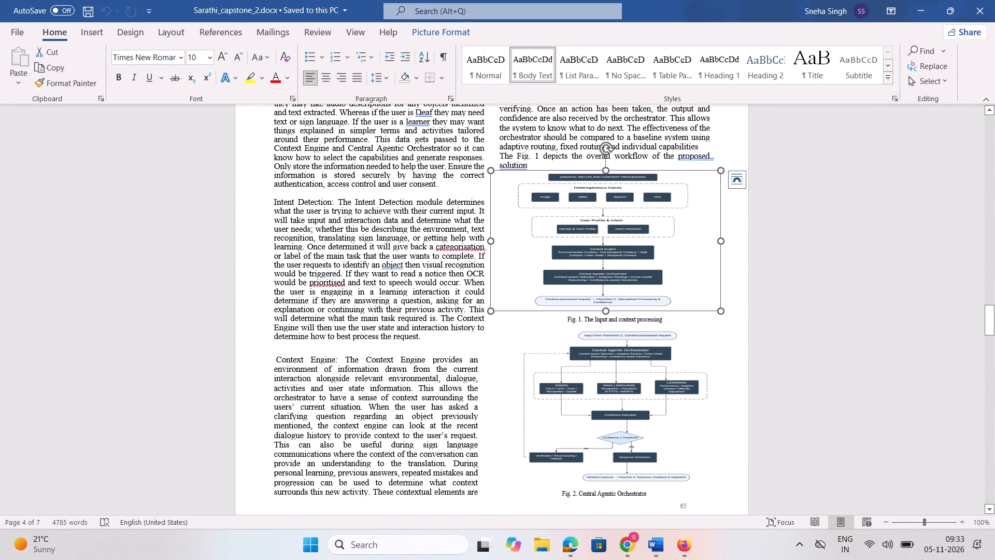
pyautogui.click(941, 521)
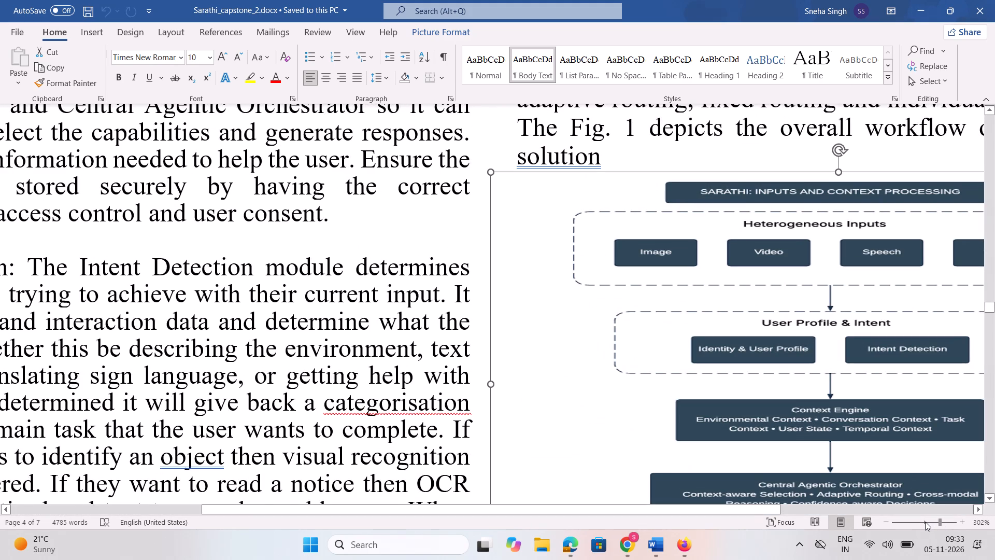
pyautogui.click(923, 522)
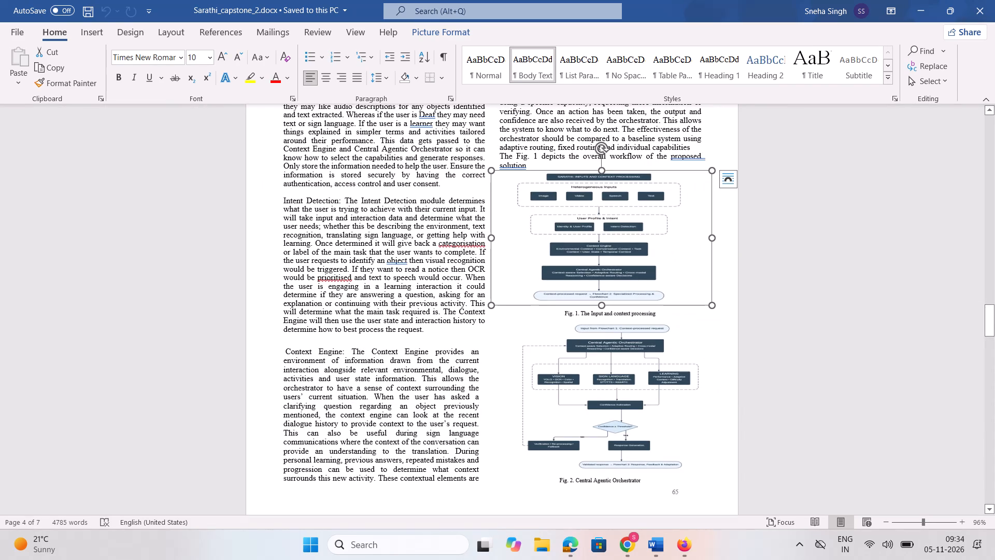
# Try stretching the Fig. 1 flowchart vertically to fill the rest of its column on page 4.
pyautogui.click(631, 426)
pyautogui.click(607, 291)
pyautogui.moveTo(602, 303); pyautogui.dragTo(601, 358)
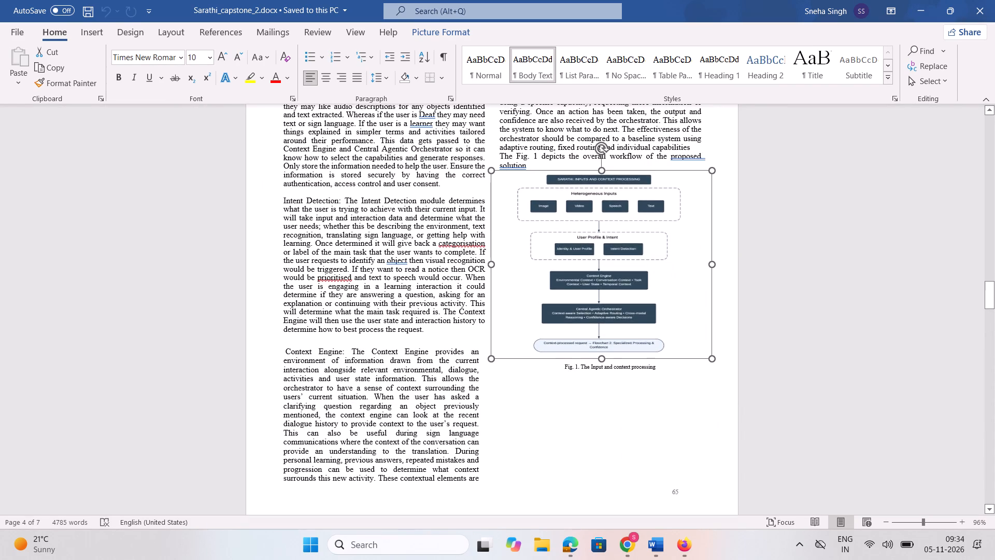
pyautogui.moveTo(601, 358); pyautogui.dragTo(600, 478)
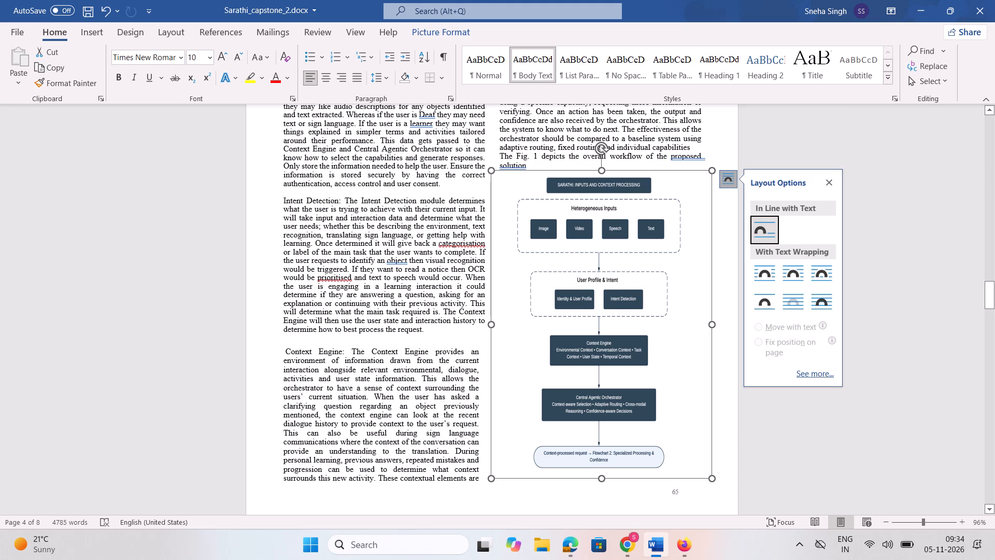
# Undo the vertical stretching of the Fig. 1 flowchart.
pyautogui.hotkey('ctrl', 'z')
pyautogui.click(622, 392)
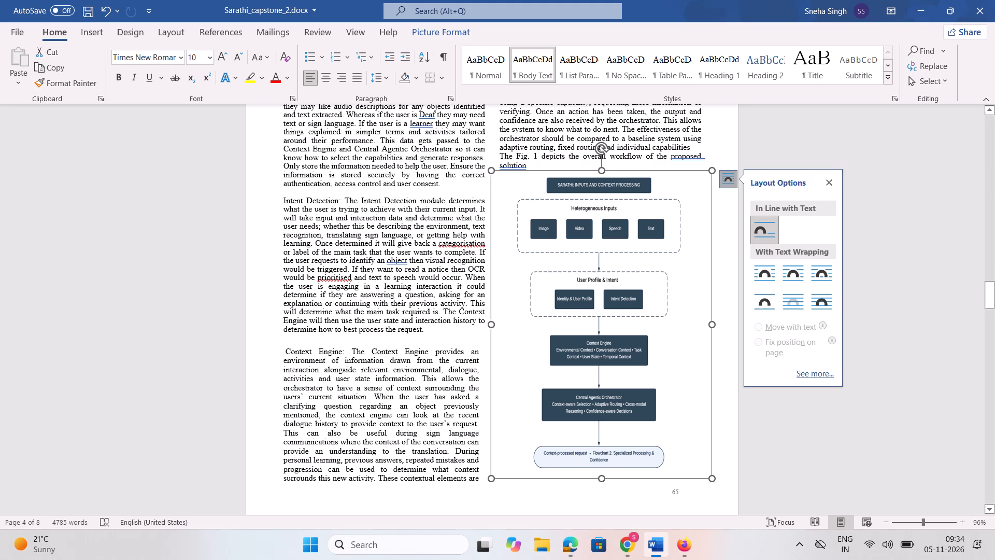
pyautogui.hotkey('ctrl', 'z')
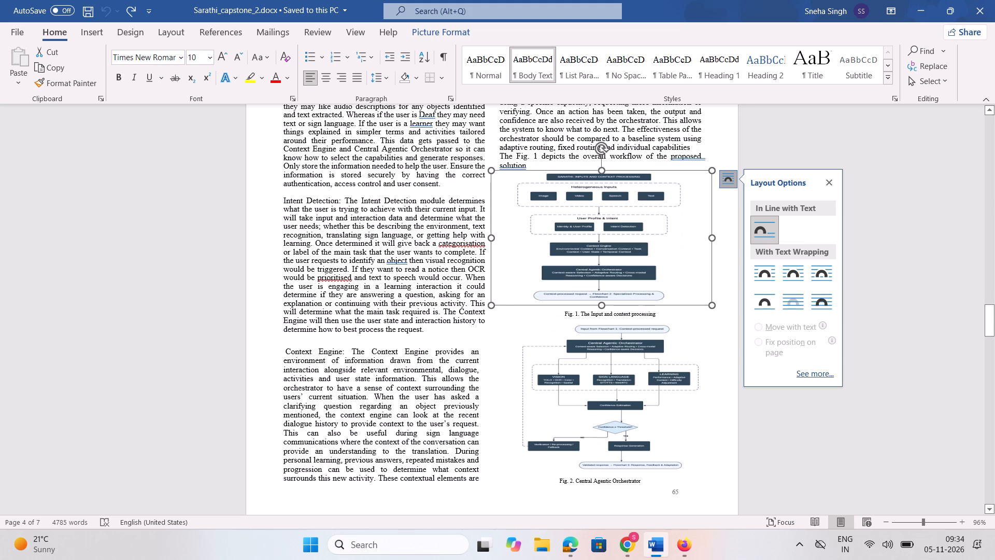
# Look through the remaining pages, from the SARATHI web app screenshots past the references to the end of the document.
pyautogui.scroll(-6, 472, 374)
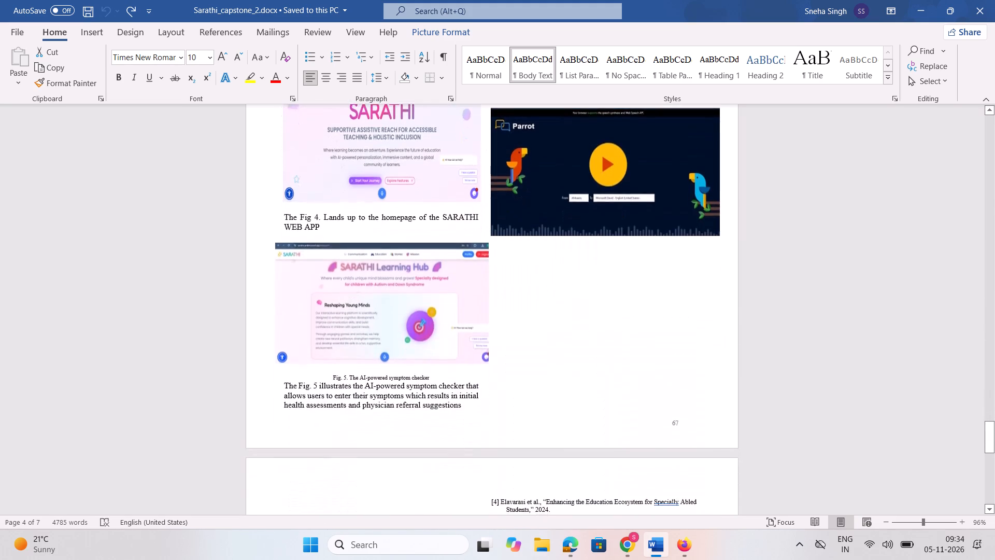
pyautogui.scroll(2, 472, 374)
pyautogui.scroll(-5, 472, 374)
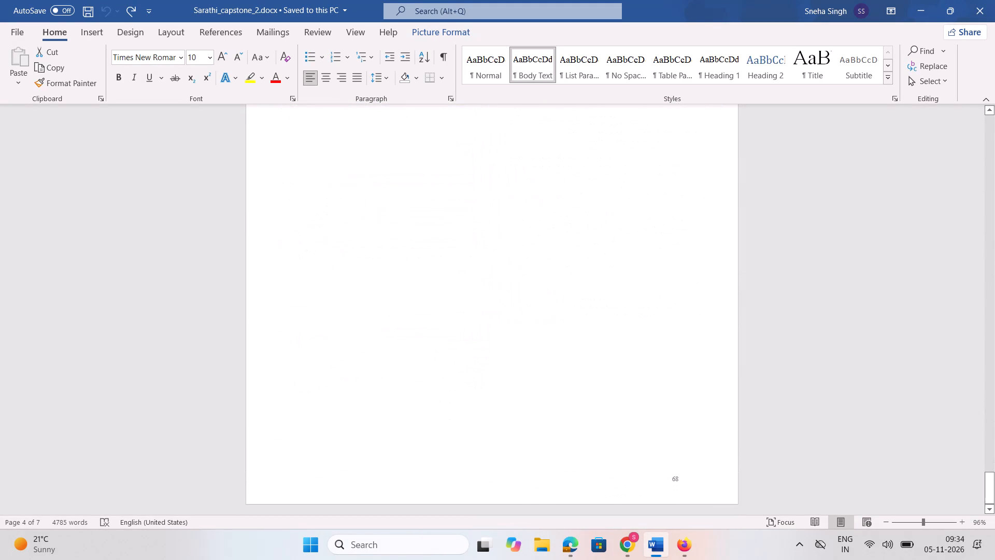
# Look back through the paper from the references past the web app screenshots to the abstract and introduction.
pyautogui.scroll(3, 472, 374)
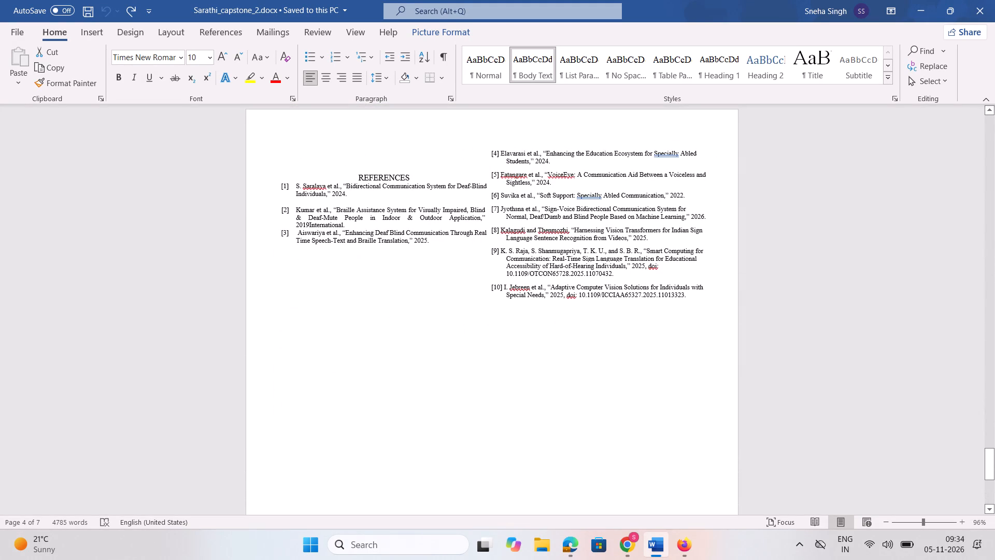
pyautogui.scroll(1, 472, 374)
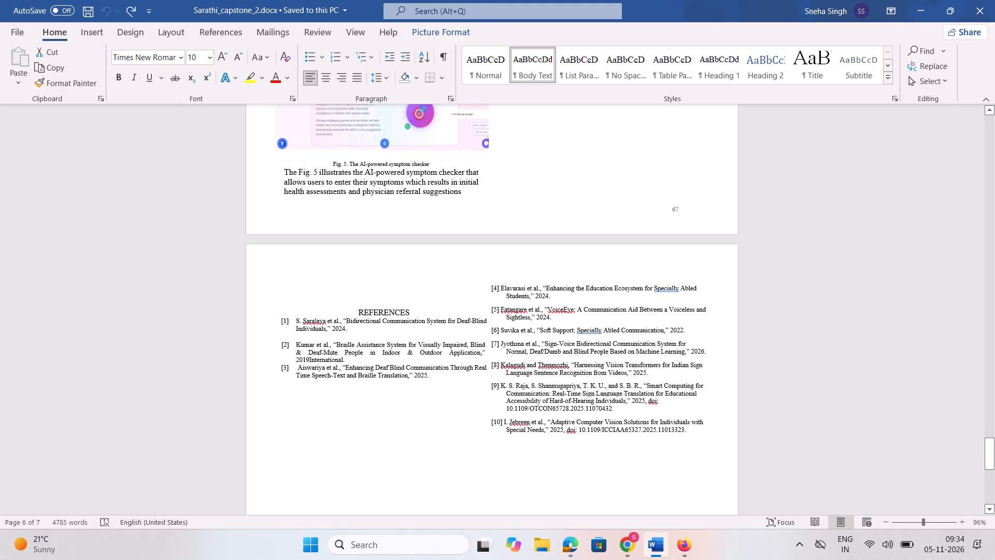
pyautogui.scroll(6, 486, 432)
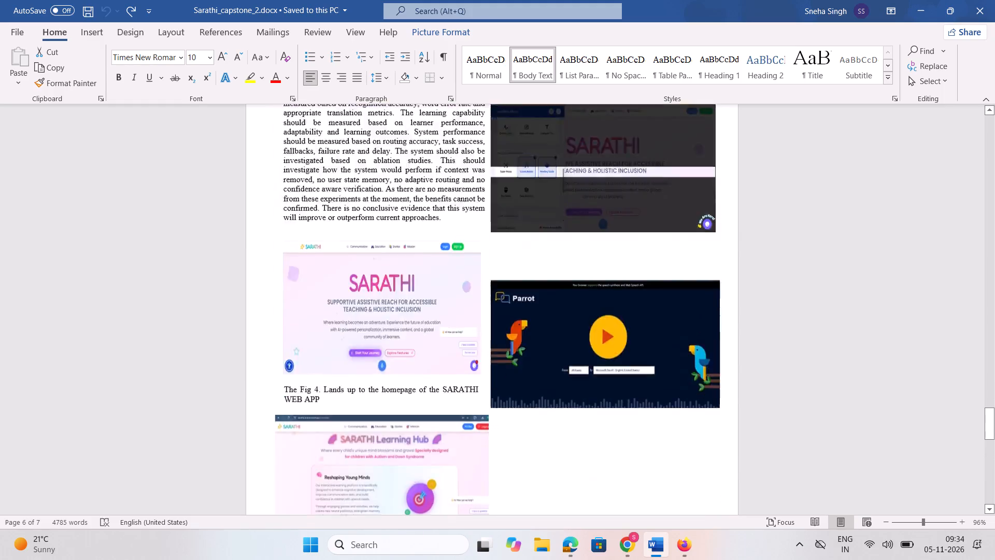
pyautogui.scroll(18, 486, 432)
pyautogui.scroll(-2, 486, 432)
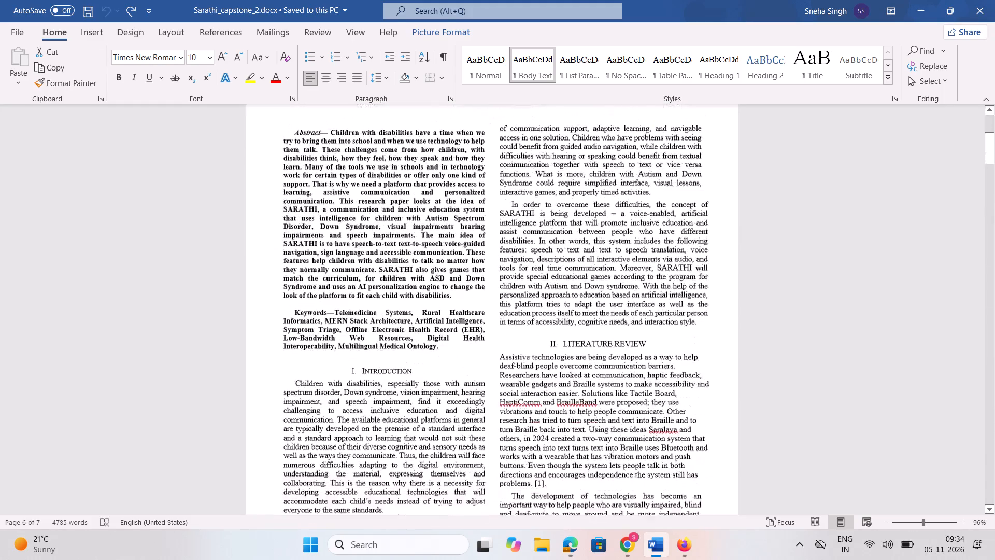
# Examine the introduction, the literature review text and the literature review summary table on pages 1 to 3.
pyautogui.scroll(-4, 486, 432)
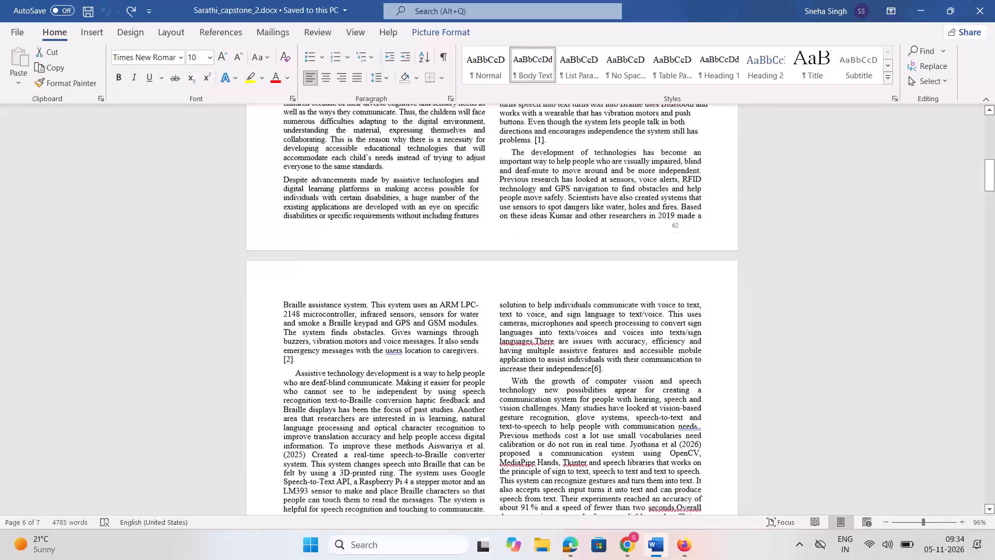
pyautogui.scroll(-3, 486, 432)
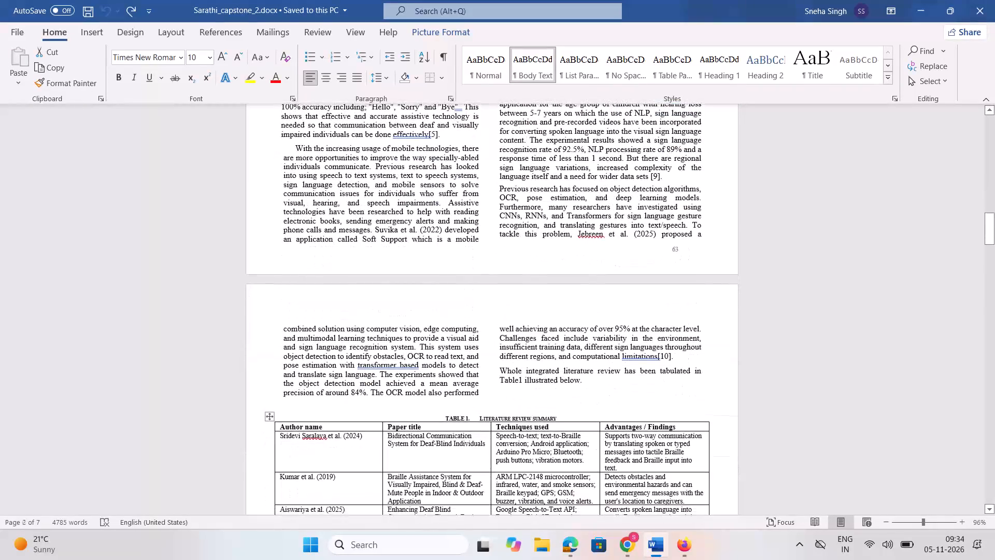
pyautogui.scroll(2, 486, 432)
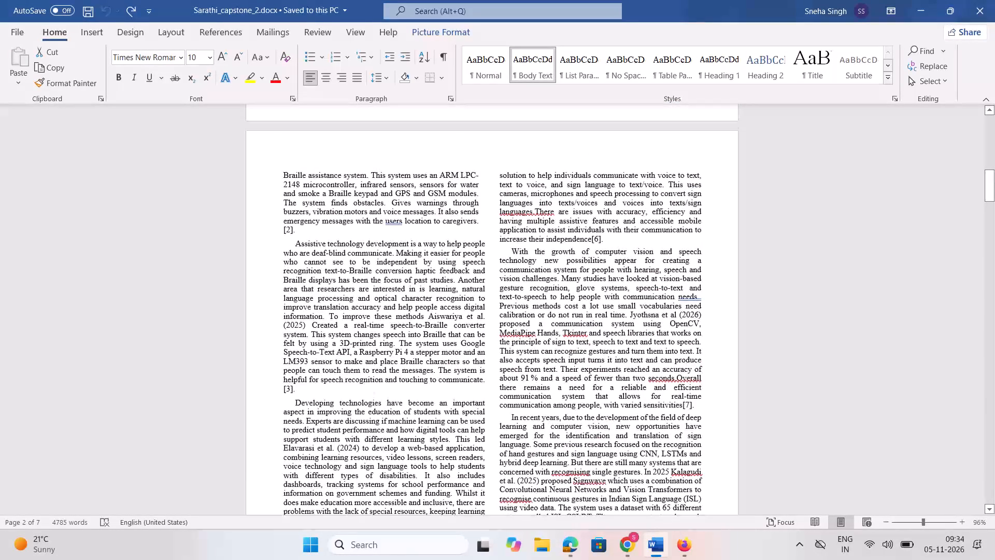
pyautogui.scroll(1, 486, 432)
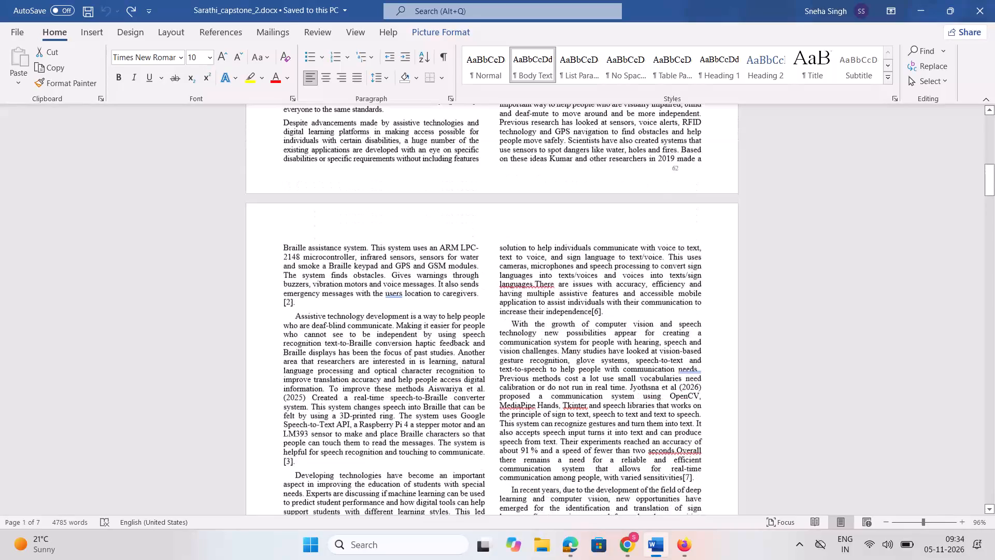
pyautogui.scroll(1, 486, 432)
pyautogui.scroll(-1, 486, 432)
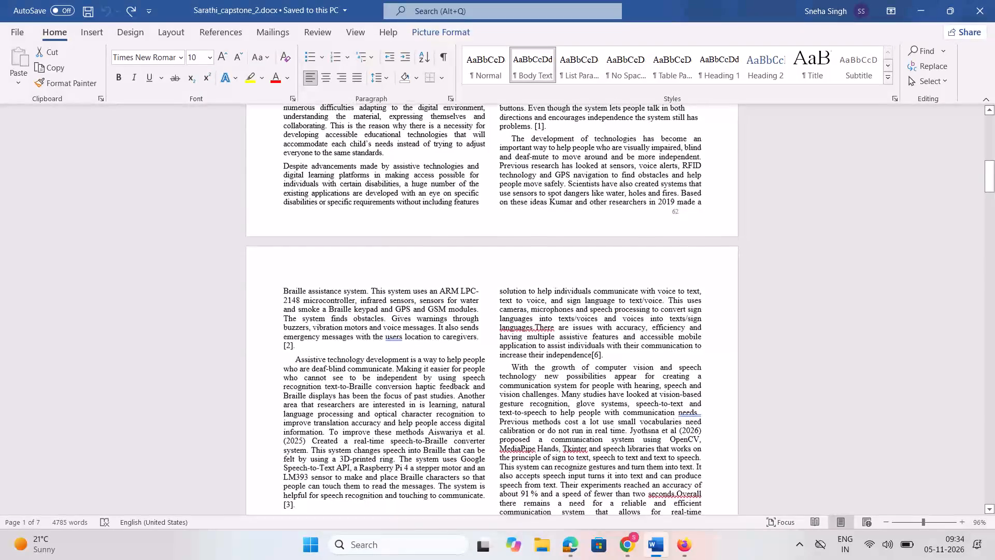
pyautogui.scroll(-1, 486, 432)
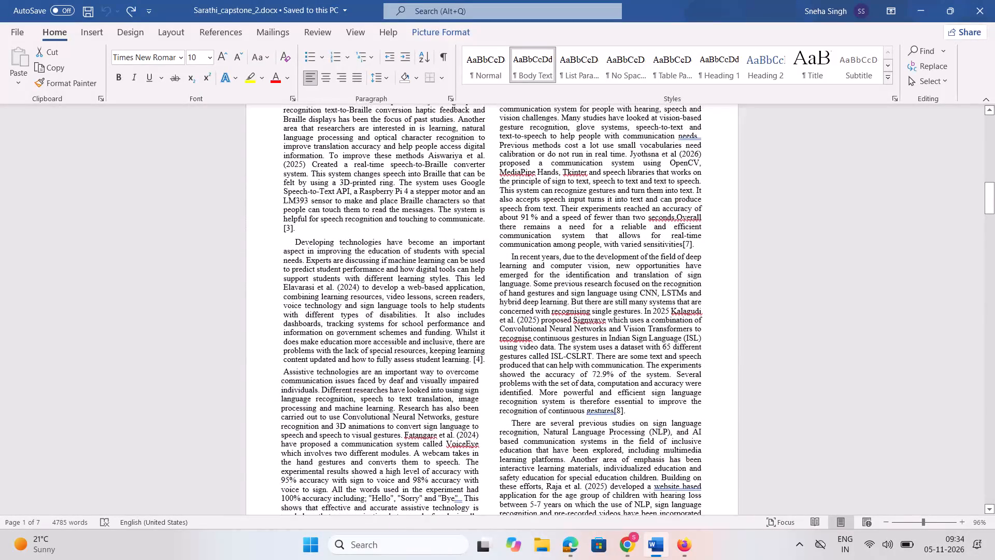
pyautogui.scroll(-1, 486, 432)
pyautogui.scroll(1, 486, 432)
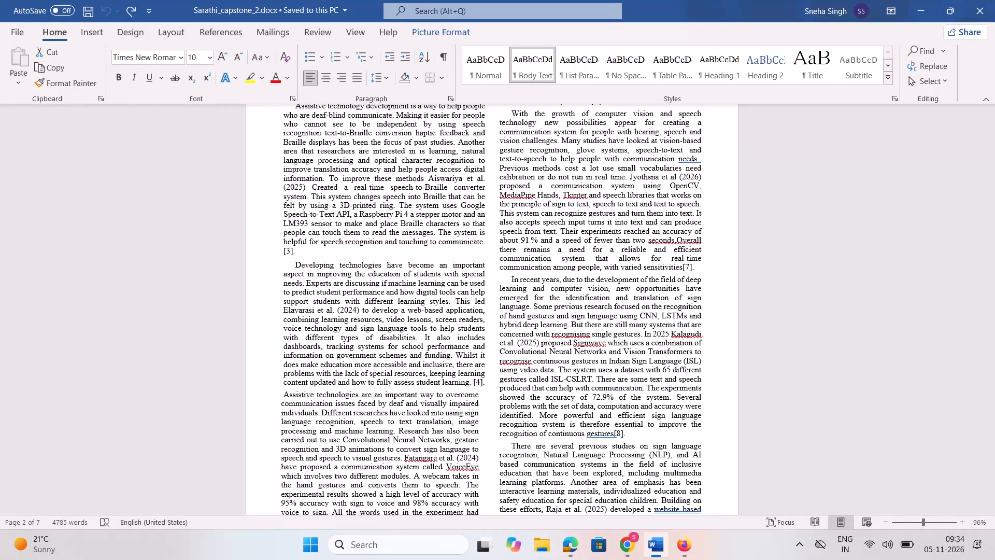
pyautogui.scroll(2, 486, 432)
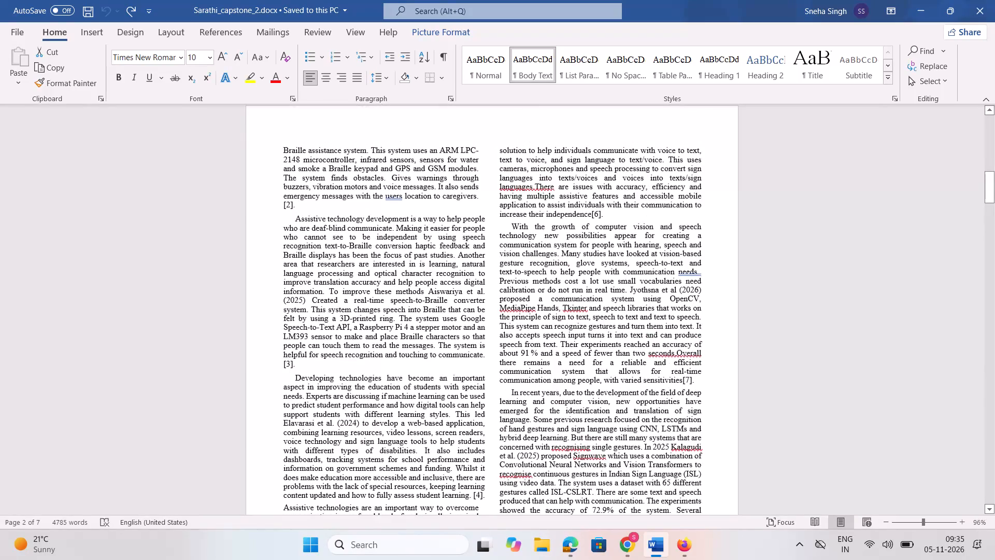
pyautogui.scroll(2, 486, 432)
pyautogui.scroll(-1, 486, 432)
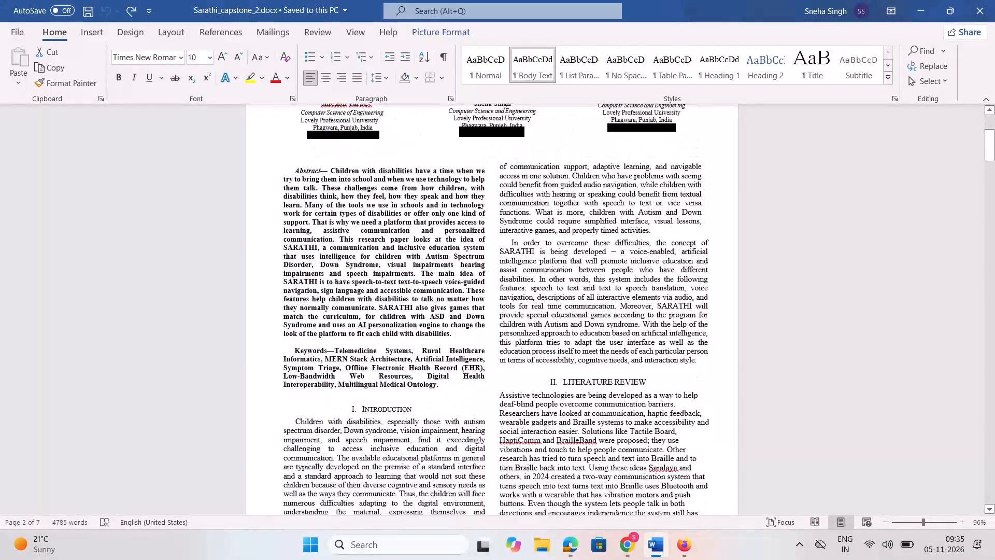
pyautogui.scroll(-9, 486, 432)
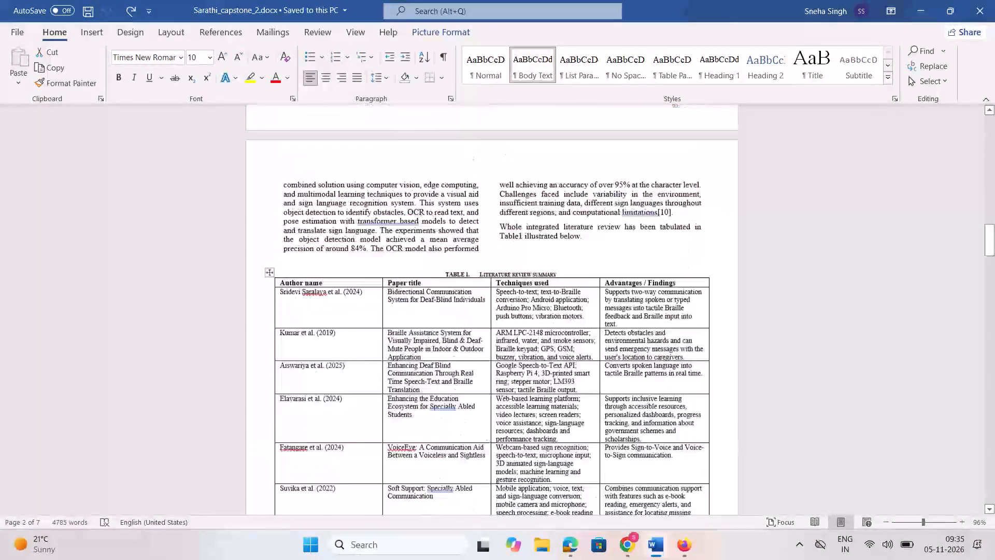
pyautogui.scroll(-3, 486, 432)
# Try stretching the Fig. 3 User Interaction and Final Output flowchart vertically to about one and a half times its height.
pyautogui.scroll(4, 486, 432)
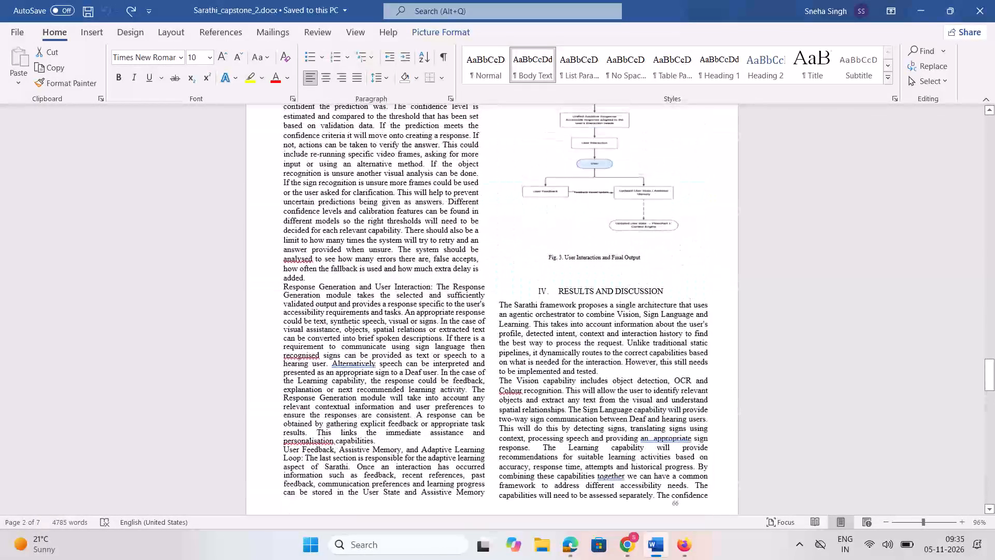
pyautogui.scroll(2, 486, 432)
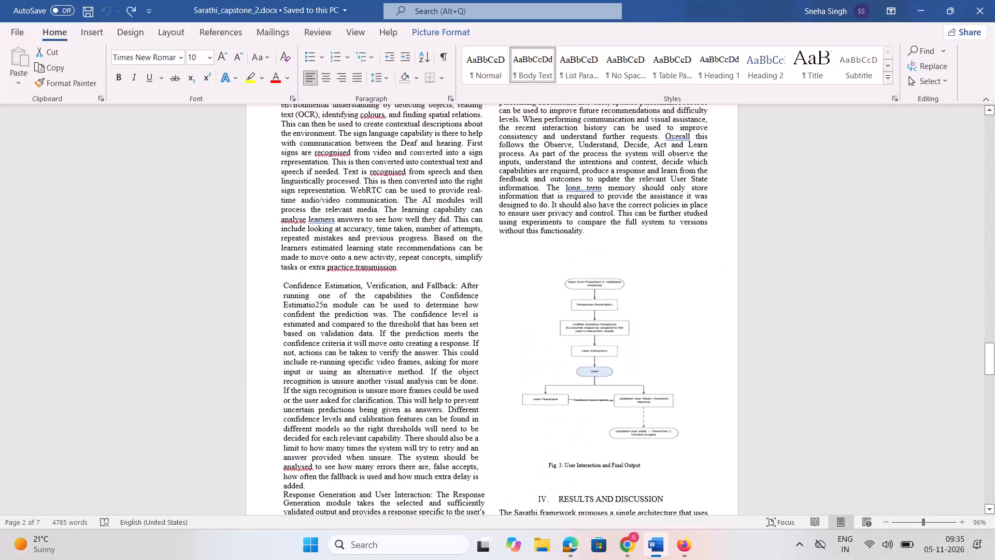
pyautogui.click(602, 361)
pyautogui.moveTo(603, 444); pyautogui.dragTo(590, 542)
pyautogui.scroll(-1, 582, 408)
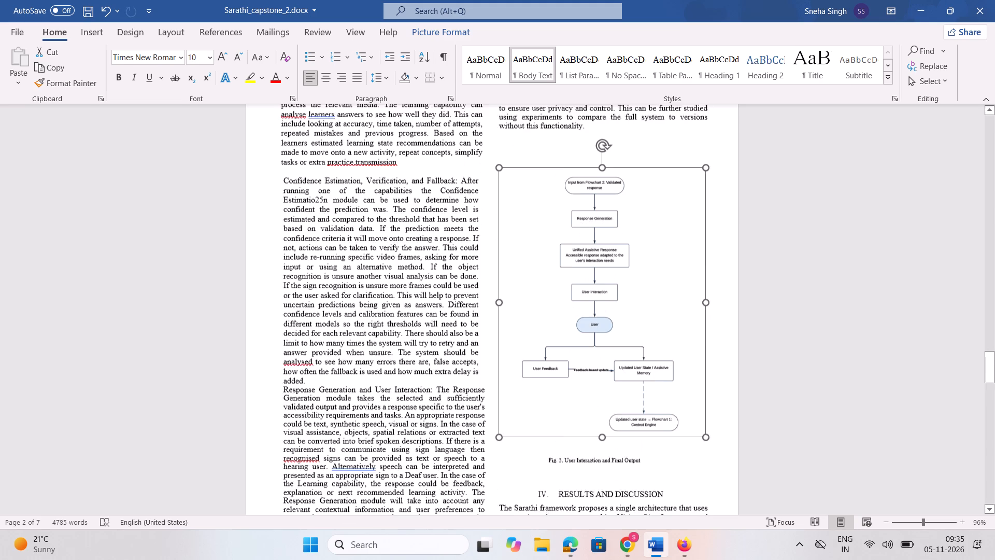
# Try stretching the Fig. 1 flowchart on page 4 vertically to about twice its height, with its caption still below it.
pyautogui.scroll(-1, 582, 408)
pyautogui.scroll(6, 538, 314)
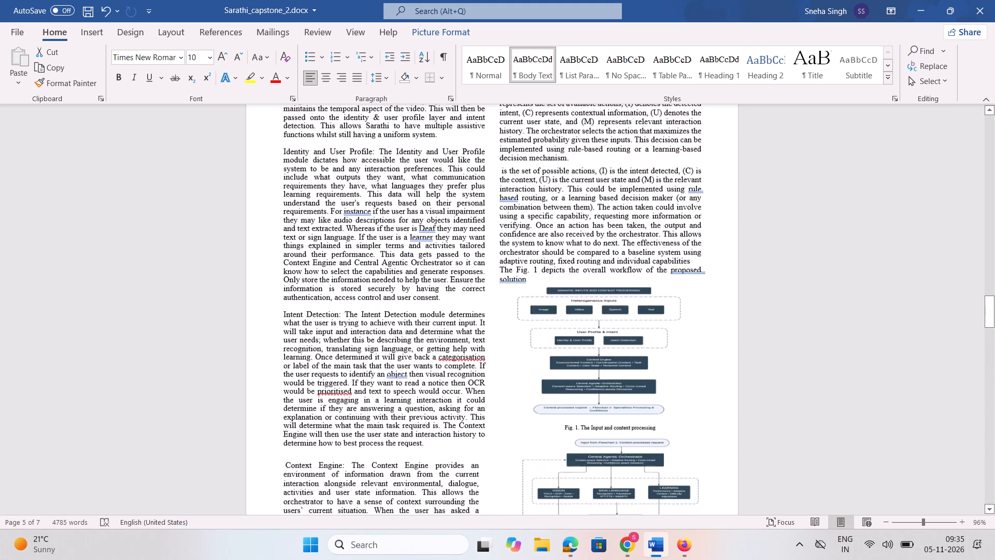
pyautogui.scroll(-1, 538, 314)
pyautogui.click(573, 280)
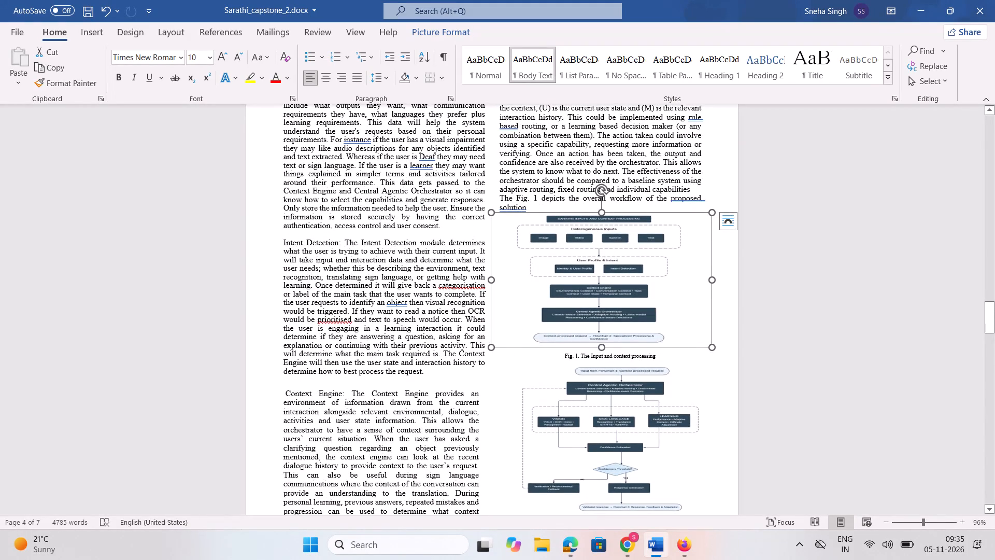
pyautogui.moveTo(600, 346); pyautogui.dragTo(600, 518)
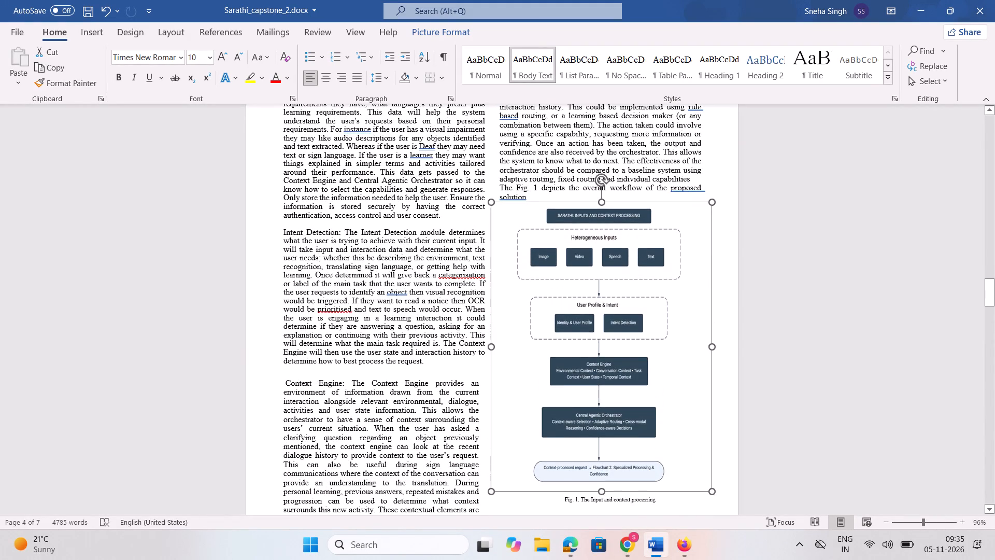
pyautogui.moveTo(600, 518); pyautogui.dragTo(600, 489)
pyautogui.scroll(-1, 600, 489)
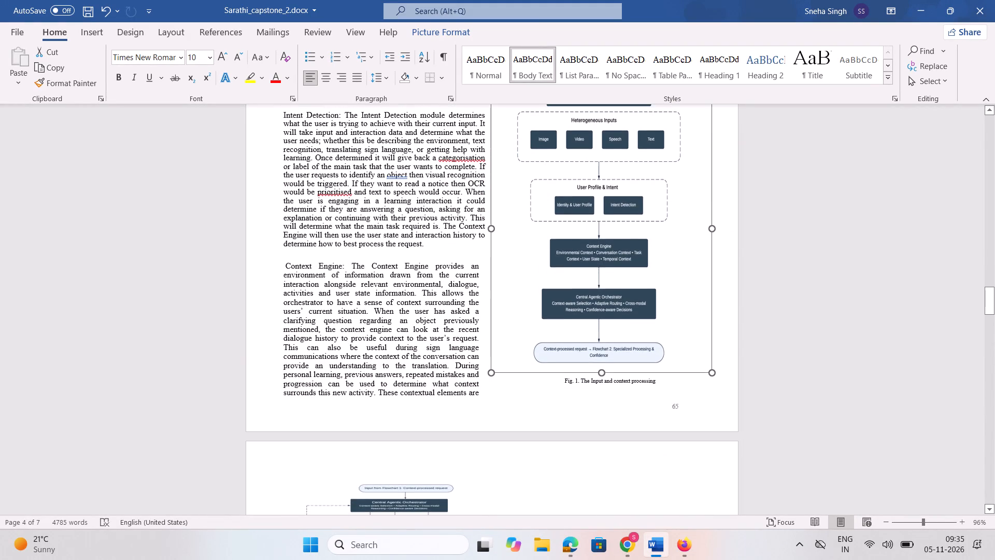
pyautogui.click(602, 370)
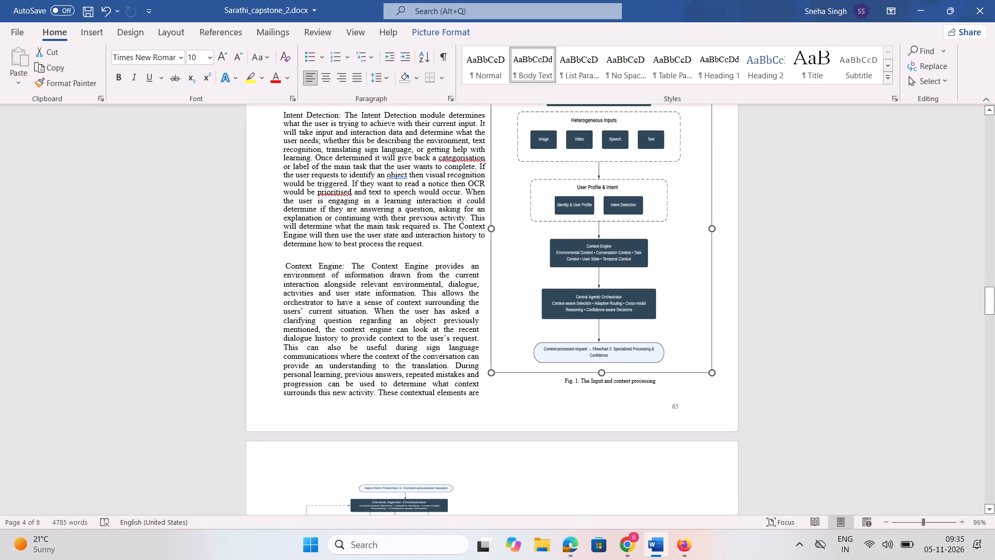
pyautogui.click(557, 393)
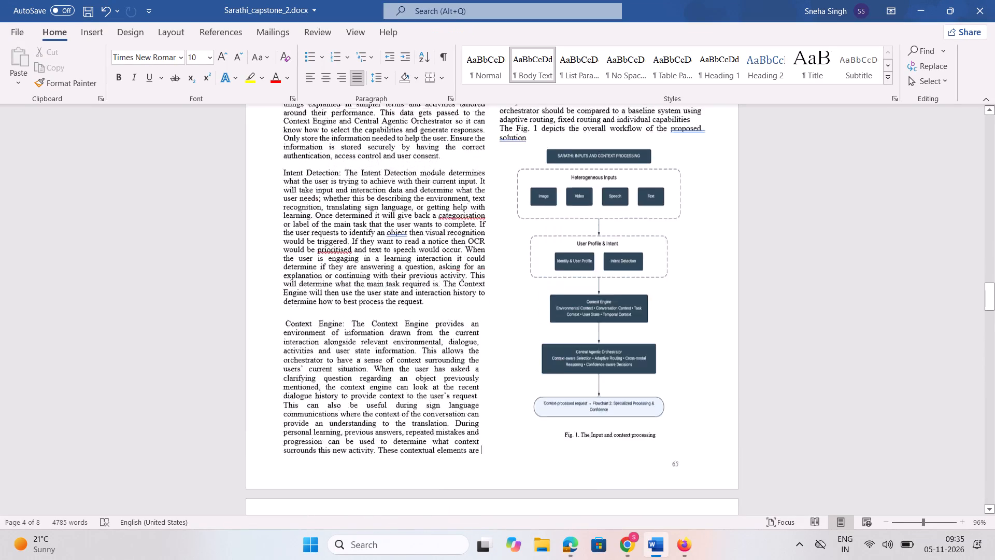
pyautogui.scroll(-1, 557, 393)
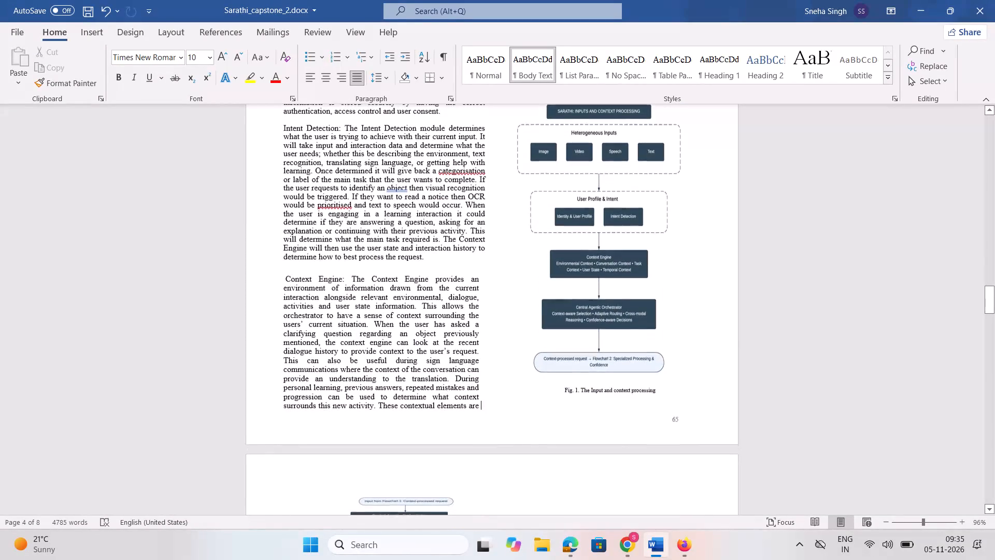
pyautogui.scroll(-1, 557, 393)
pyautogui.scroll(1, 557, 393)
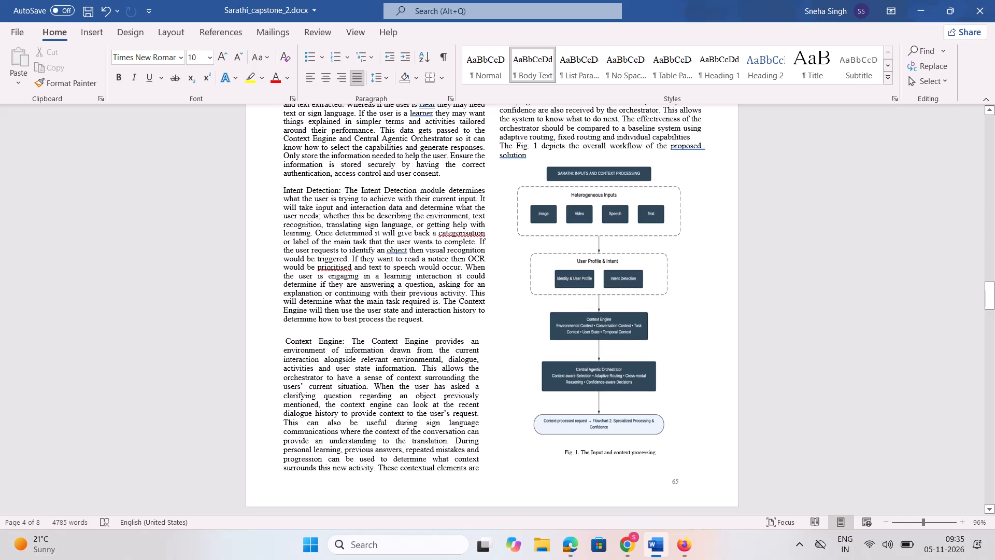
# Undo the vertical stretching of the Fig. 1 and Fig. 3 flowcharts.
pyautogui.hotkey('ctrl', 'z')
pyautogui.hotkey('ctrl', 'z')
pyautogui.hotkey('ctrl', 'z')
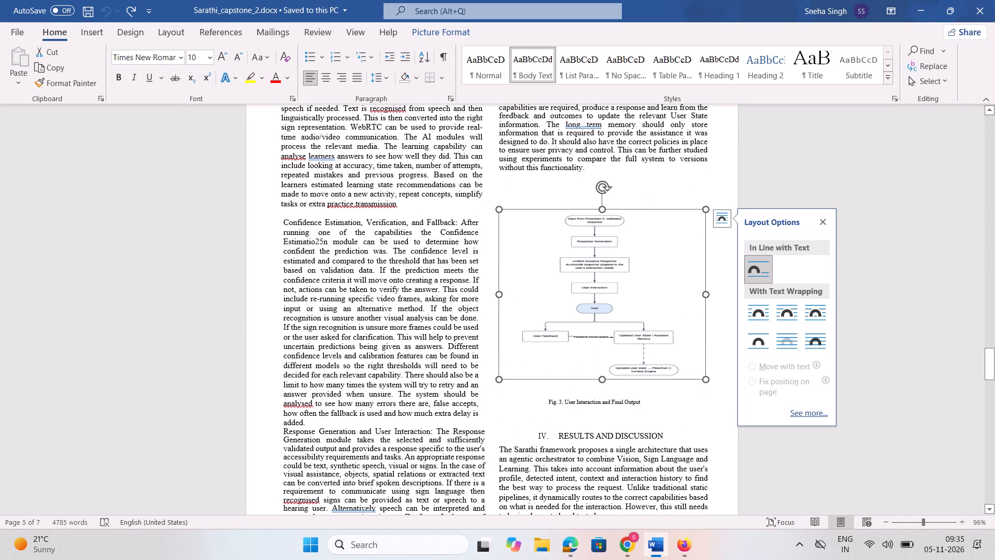
# Stretch the Fig. 1 flowchart vertically to about twice its height, leaving just enough room for its caption on page 4.
pyautogui.scroll(8, 529, 377)
pyautogui.scroll(-1, 529, 377)
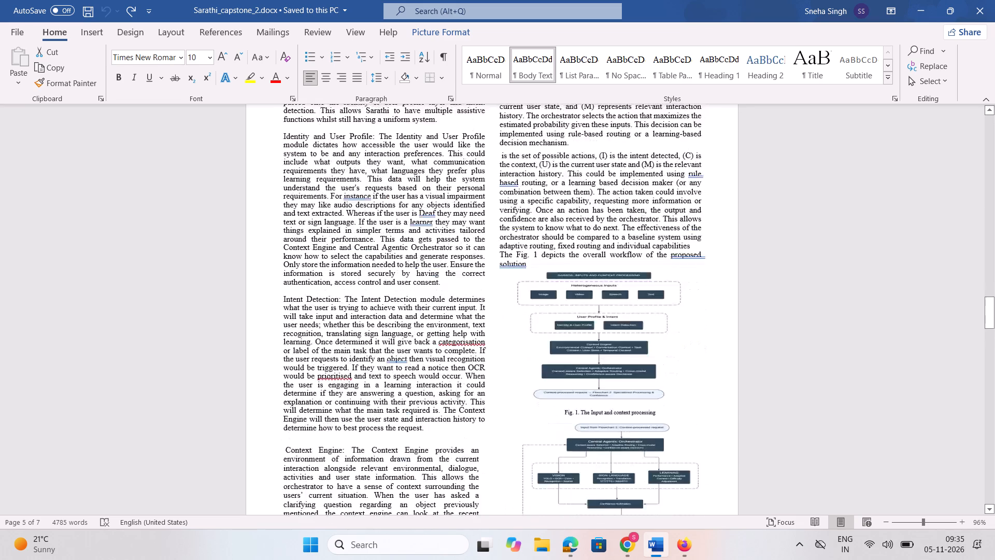
pyautogui.scroll(-1, 529, 377)
pyautogui.click(568, 318)
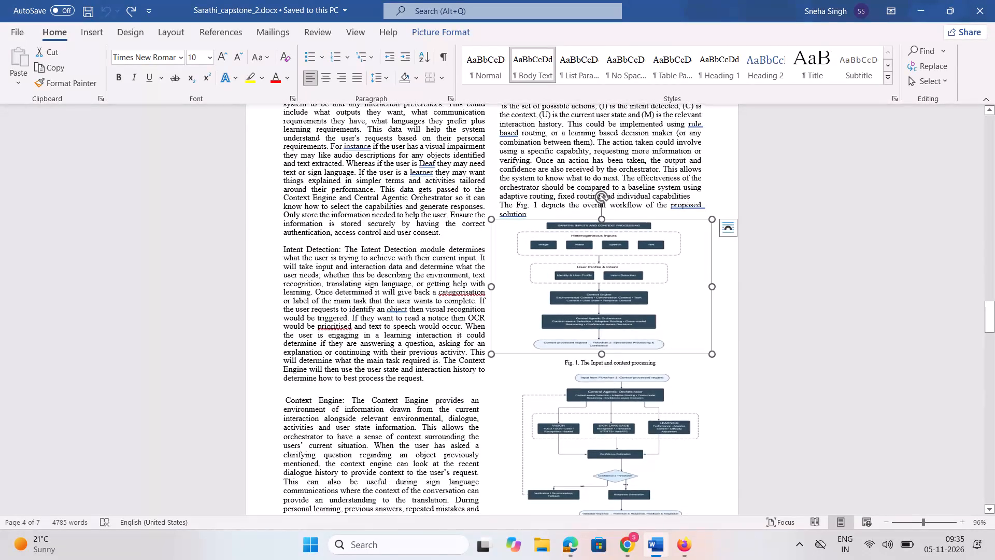
pyautogui.moveTo(599, 355); pyautogui.dragTo(588, 508)
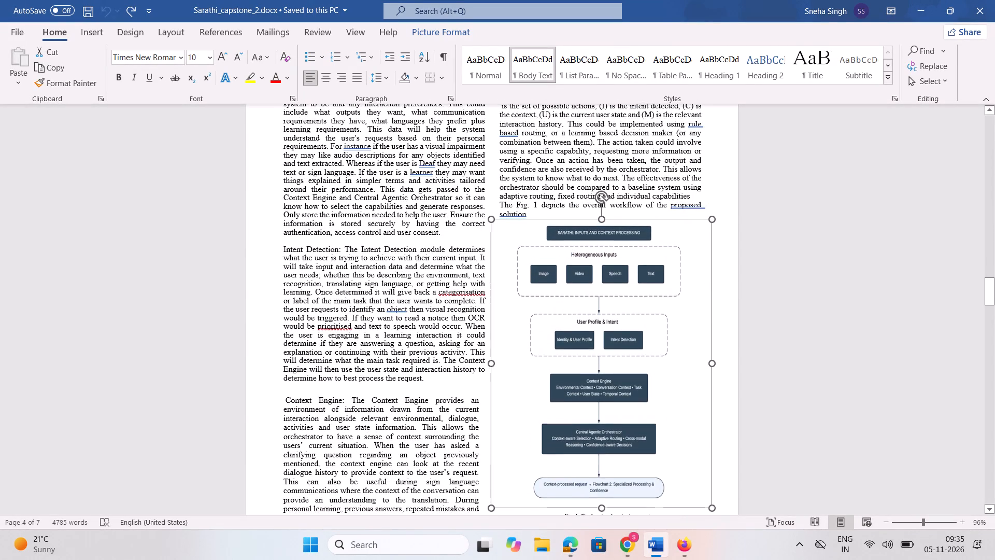
pyautogui.moveTo(588, 508); pyautogui.dragTo(588, 517)
pyautogui.scroll(-1, 573, 418)
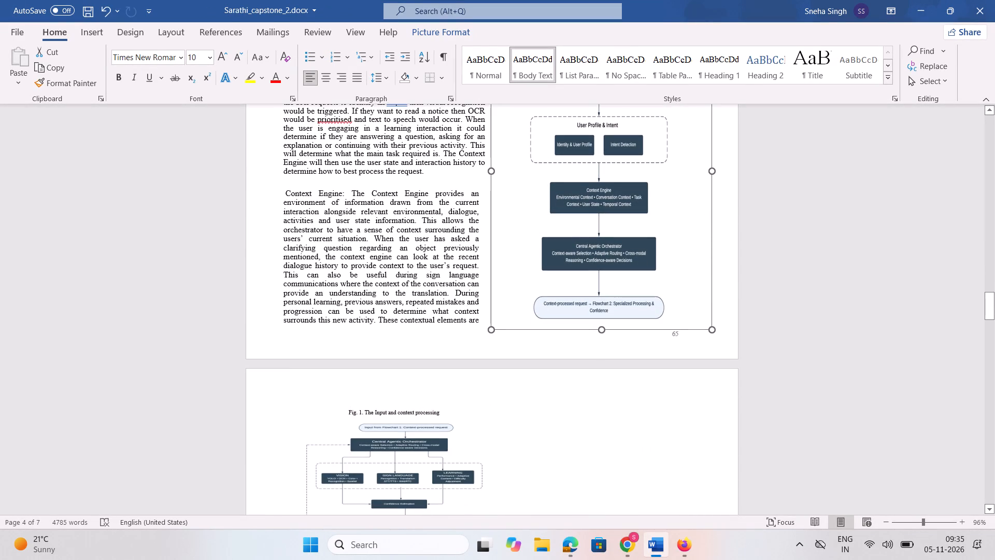
pyautogui.moveTo(603, 328); pyautogui.dragTo(603, 295)
pyautogui.scroll(-3, 539, 406)
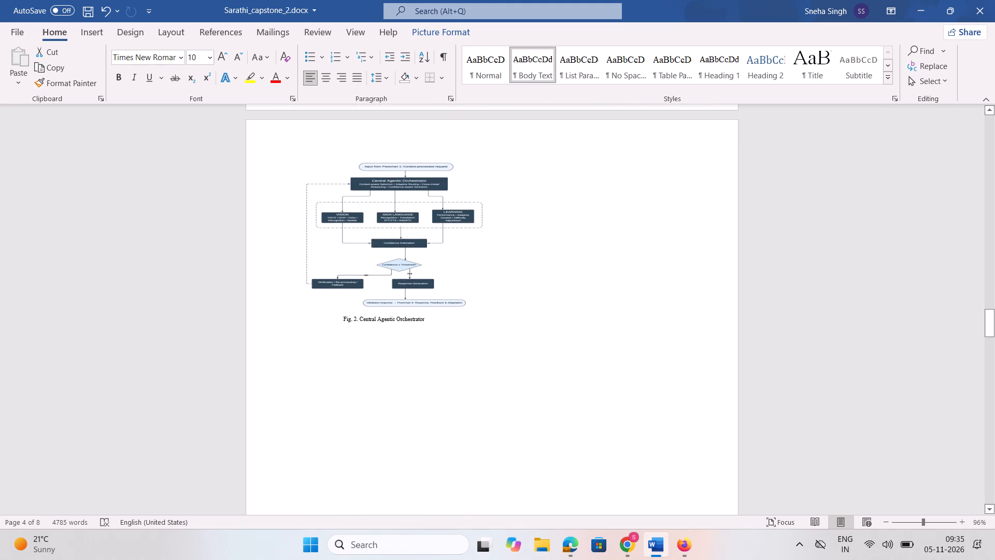
# Stretch the Fig. 2 Central Agentic Orchestrator flowchart on page 5 vertically to nearly twice its height and check the layout of the following pages.
pyautogui.click(421, 248)
pyautogui.moveTo(385, 306); pyautogui.dragTo(387, 439)
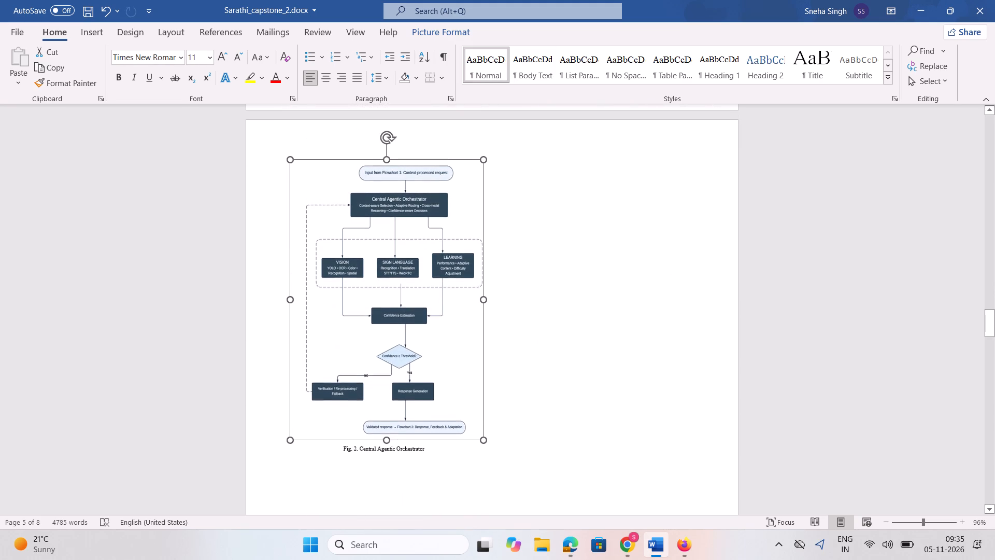
pyautogui.moveTo(387, 439); pyautogui.dragTo(383, 422)
pyautogui.click(401, 461)
pyautogui.scroll(-3, 401, 461)
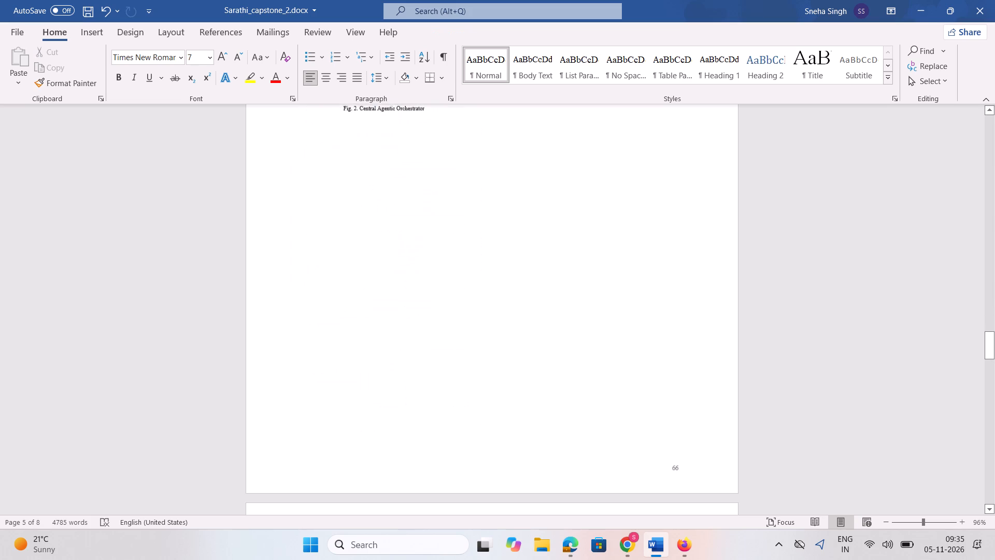
pyautogui.scroll(-2, 401, 461)
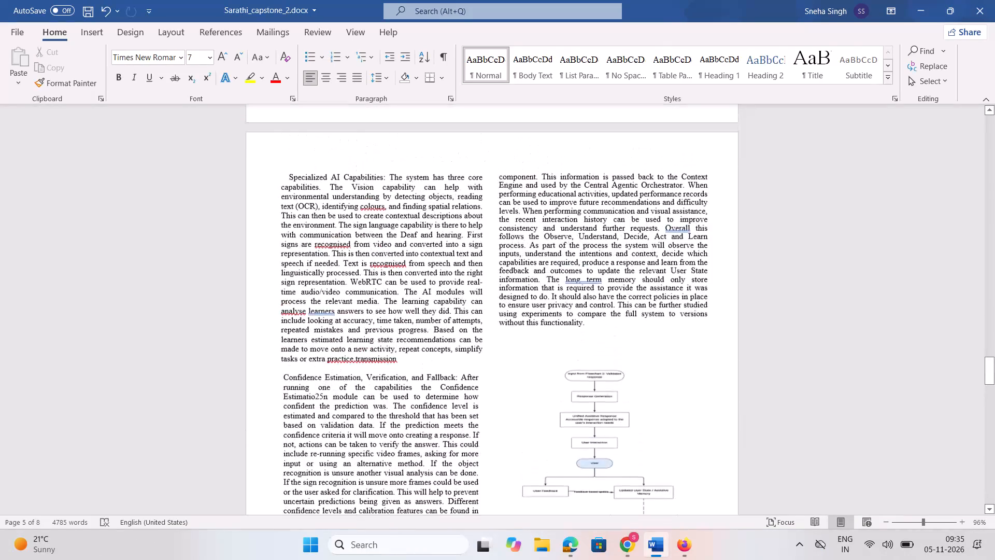
pyautogui.scroll(2, 401, 461)
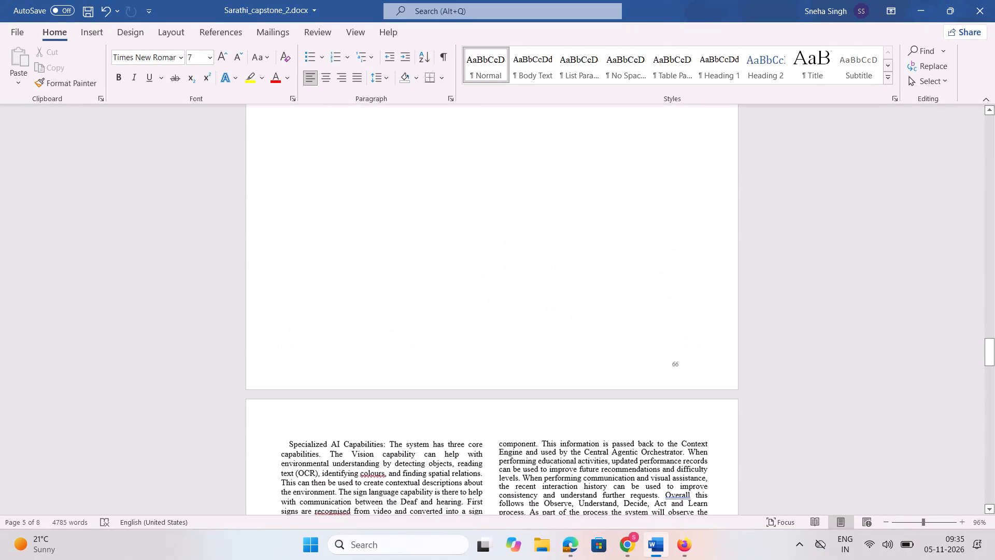
# Remove the first-line indent of the Specialized AI Capabilities paragraph at the top of page 6.
pyautogui.click(286, 444)
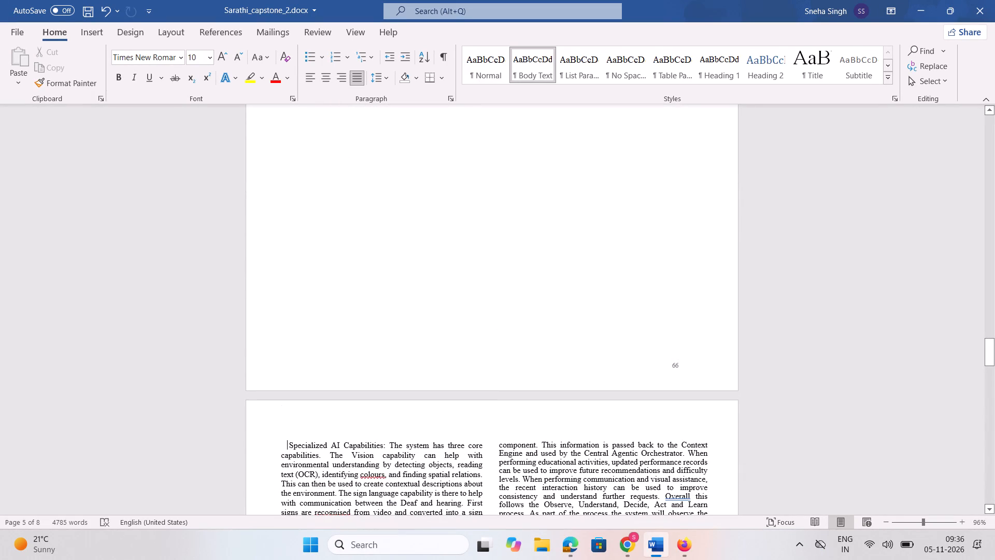
pyautogui.press('BackSpace')
pyautogui.press('BackSpace')
pyautogui.press('BackSpace')
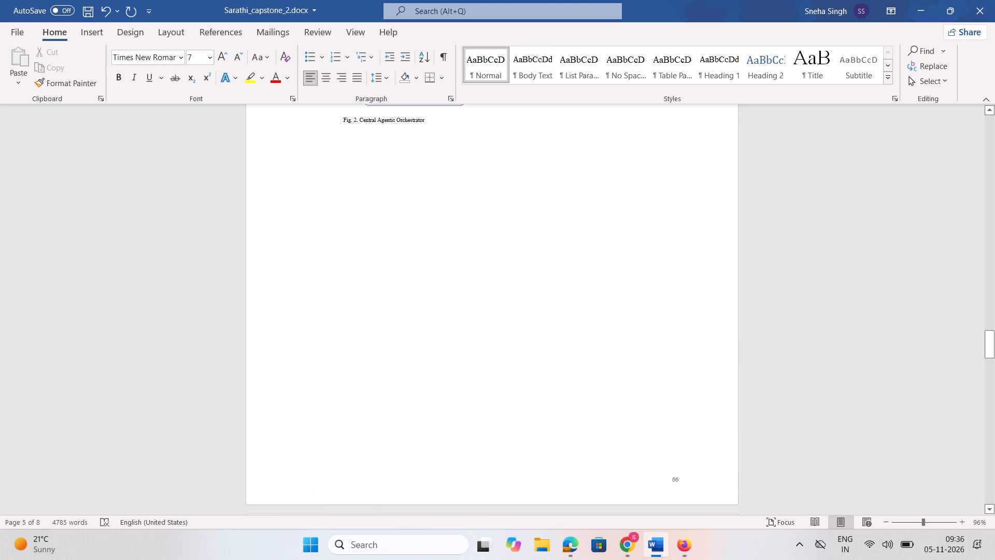
# Cut the page 6 text from Specialized AI Capabilities through the end of the Adaptive Learning Loop paragraph, just above the Fig. 3 flowchart.
pyautogui.scroll(-3, 372, 385)
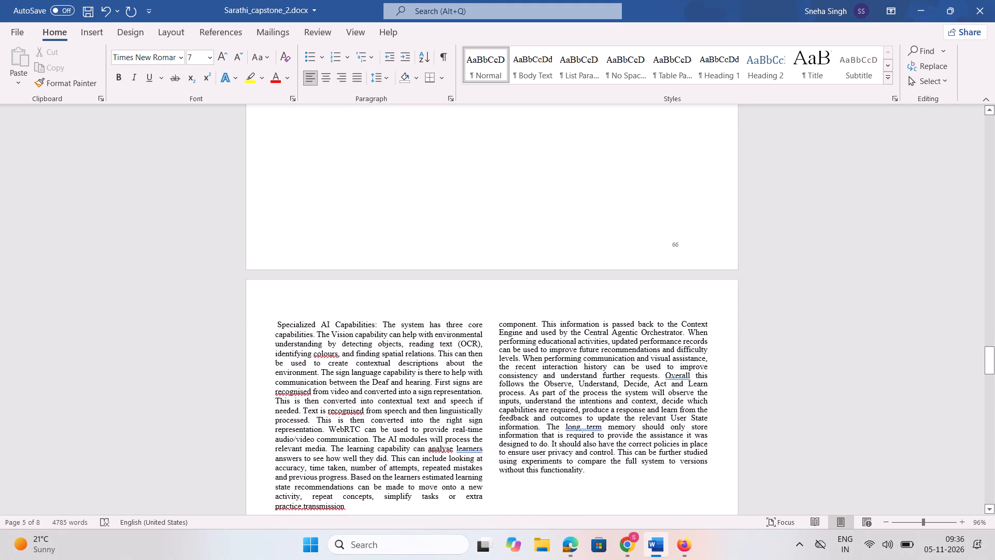
pyautogui.moveTo(276, 325); pyautogui.dragTo(374, 549)
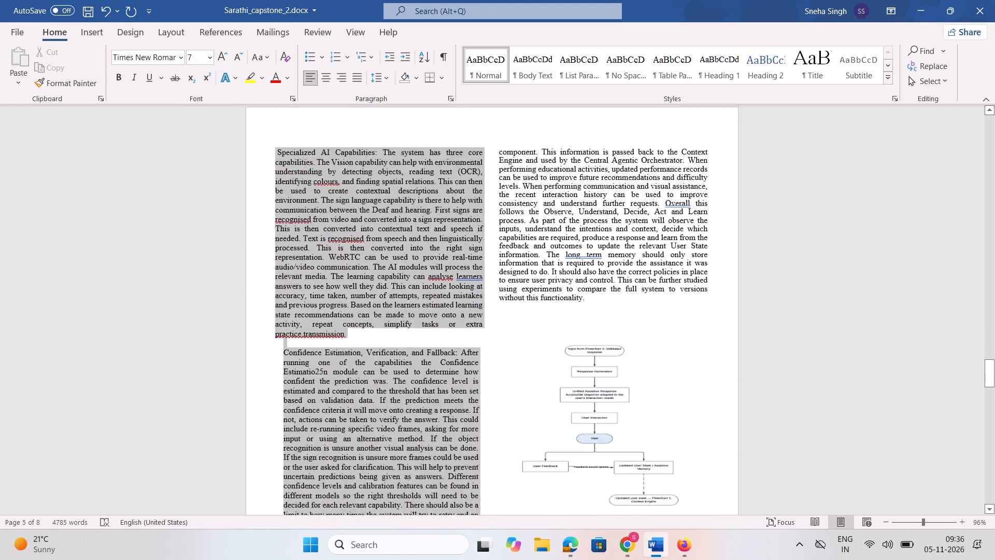
pyautogui.moveTo(374, 549); pyautogui.dragTo(604, 102)
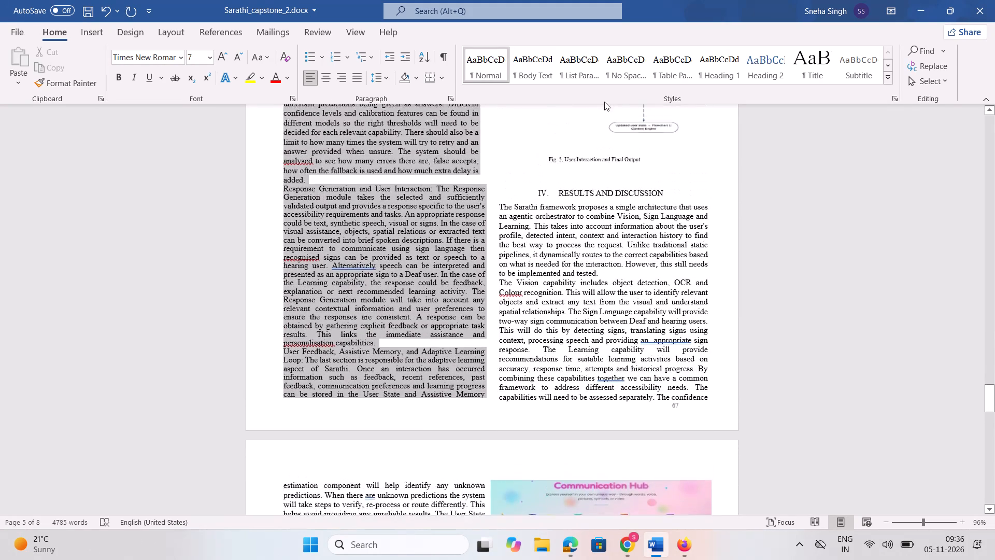
pyautogui.moveTo(604, 102); pyautogui.dragTo(596, 123)
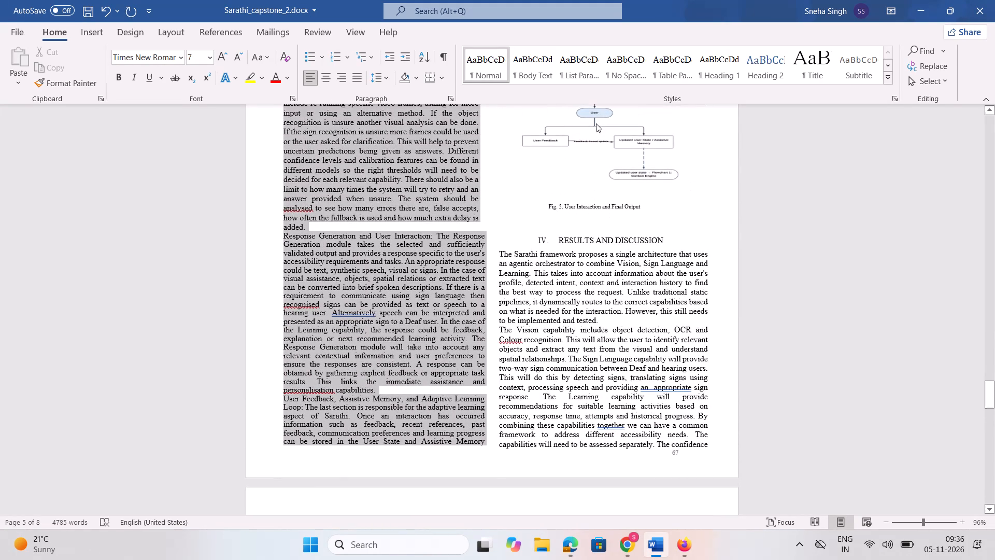
pyautogui.moveTo(596, 123); pyautogui.dragTo(597, 133)
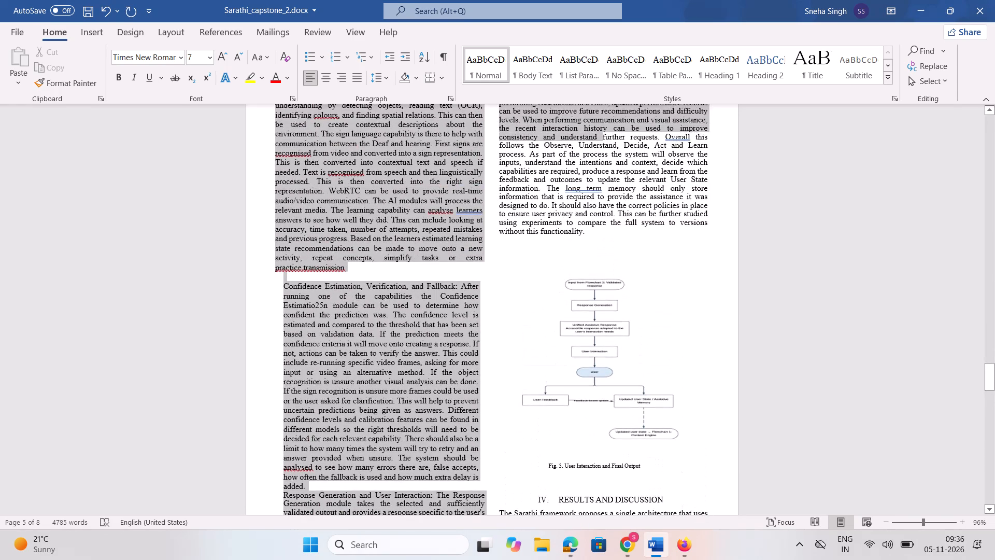
pyautogui.moveTo(597, 133); pyautogui.dragTo(588, 114)
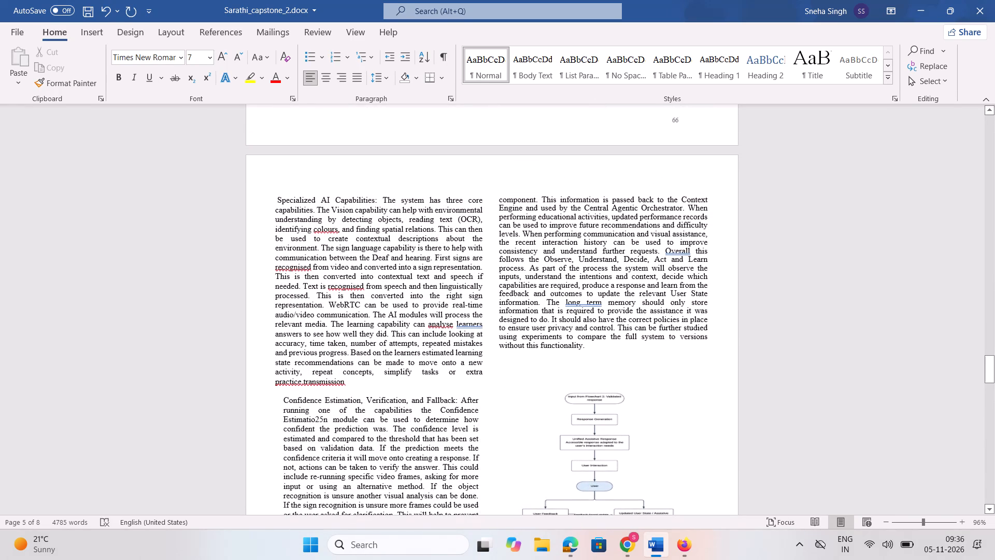
pyautogui.moveTo(588, 114); pyautogui.dragTo(590, 140)
pyautogui.moveTo(590, 140); pyautogui.dragTo(589, 170)
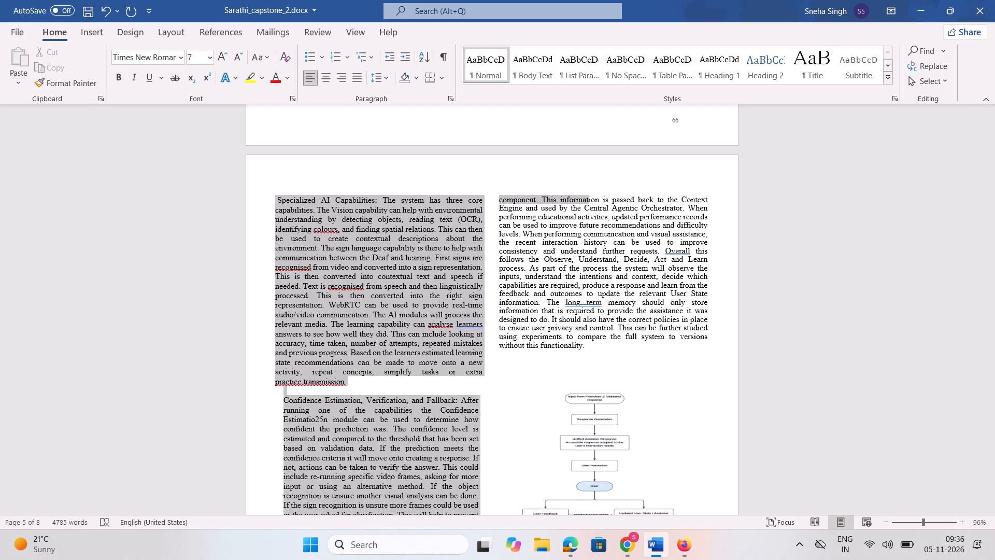
pyautogui.moveTo(589, 170); pyautogui.dragTo(587, 349)
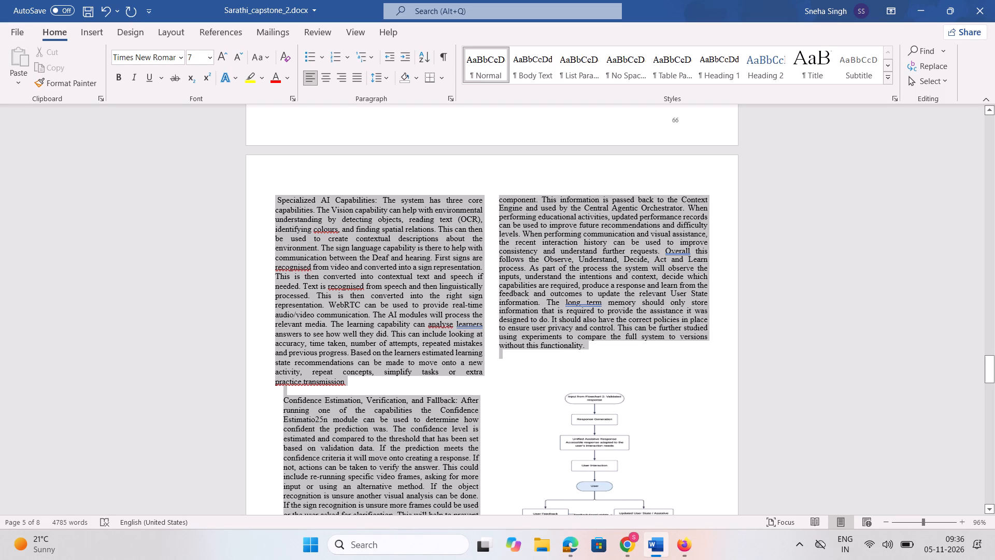
pyautogui.hotkey('ctrl', 'x')
# Paste the cut text on a new line directly below the Fig. 2 Central Agentic Orchestrator caption on page 5.
pyautogui.scroll(4, 587, 349)
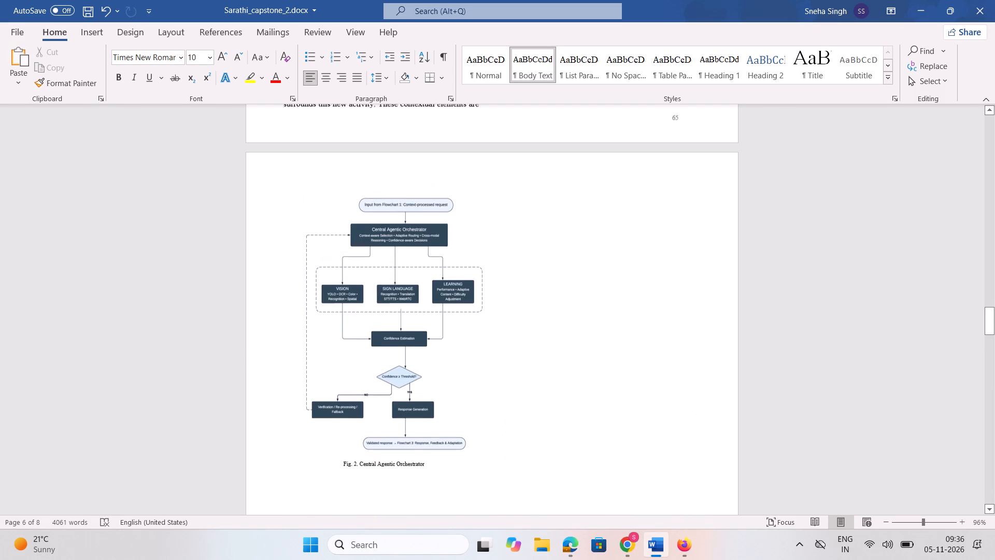
pyautogui.scroll(1, 587, 349)
pyautogui.scroll(-1, 586, 349)
pyautogui.click(366, 378)
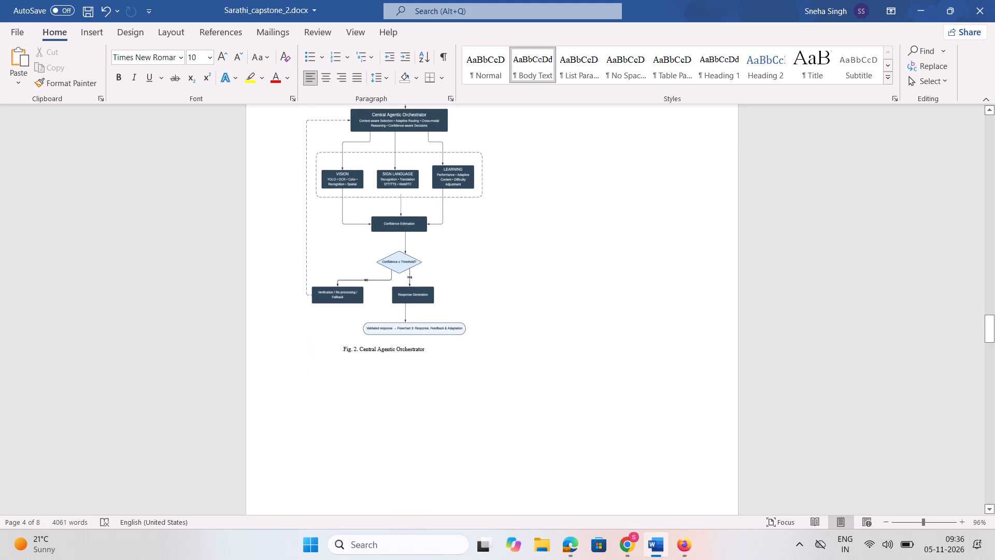
pyautogui.doubleClick(314, 384)
pyautogui.moveTo(314, 384); pyautogui.dragTo(423, 346)
pyautogui.click(423, 346)
pyautogui.click(427, 348)
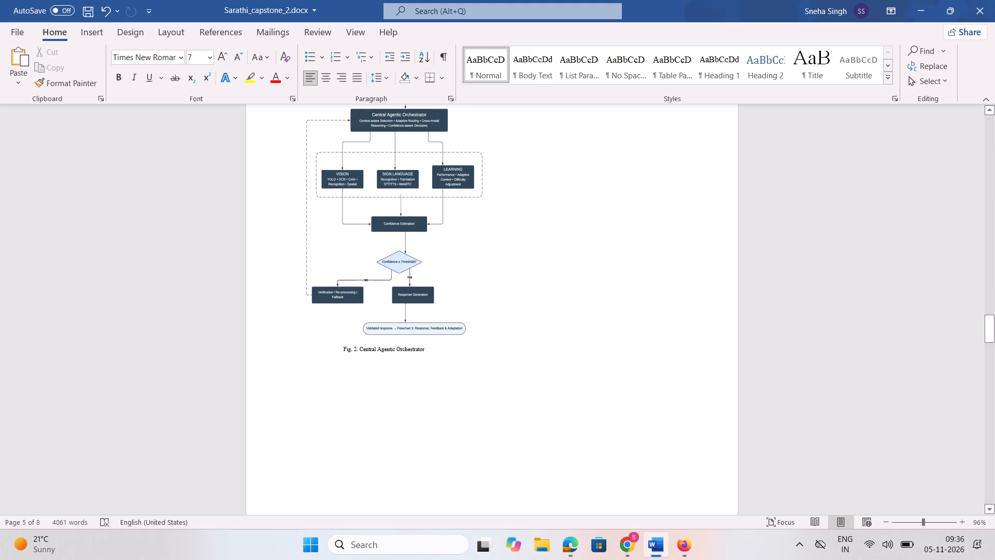
pyautogui.press('Return')
pyautogui.hotkey('ctrl', 'v')
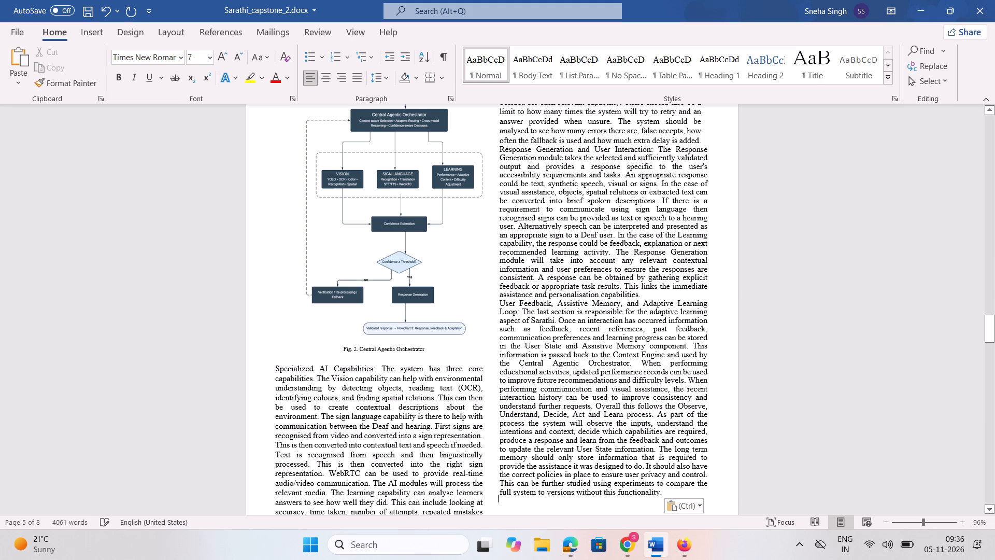
# Remove the left indent of the Confidence Estimation, Verification, and Fallback paragraph on page 5.
pyautogui.scroll(-2, 427, 348)
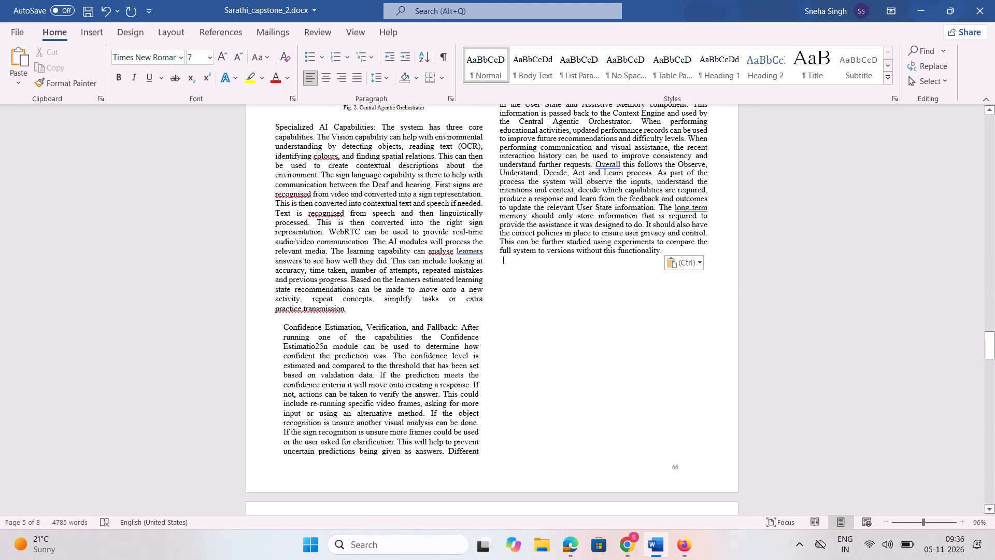
pyautogui.click(282, 328)
pyautogui.press('BackSpace')
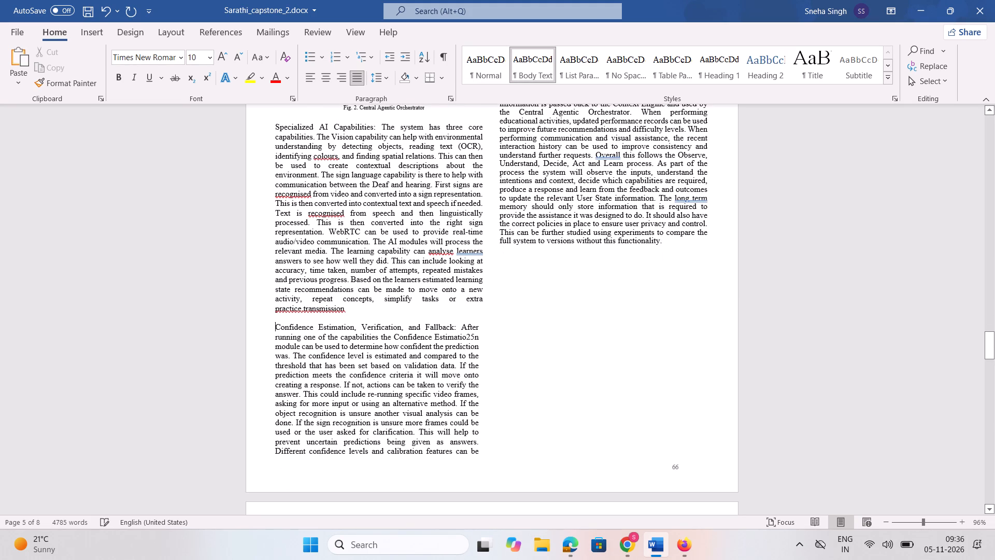
# Cut the whole REFERENCES section, heading and entries [1] to [10], from the last page.
pyautogui.scroll(-1, 282, 328)
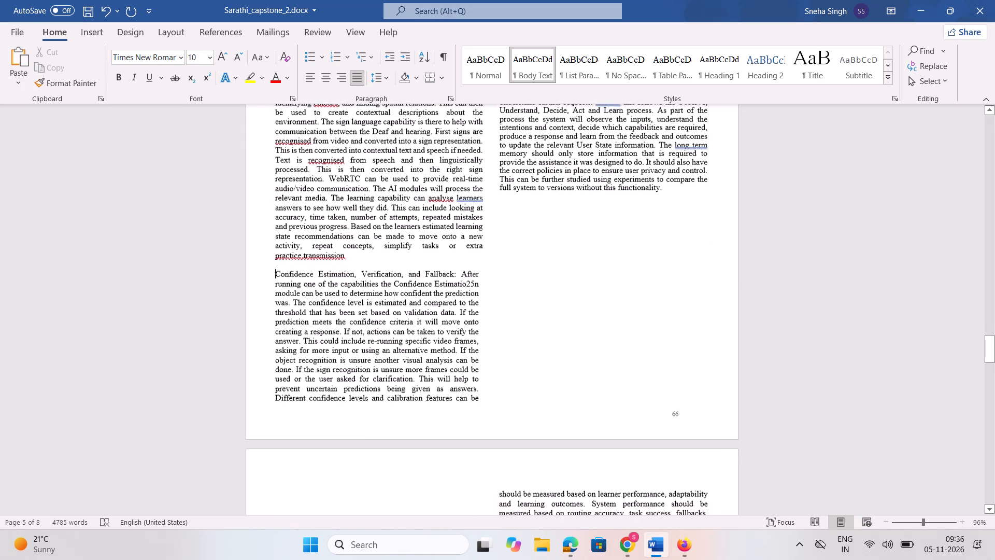
pyautogui.scroll(-2, 282, 328)
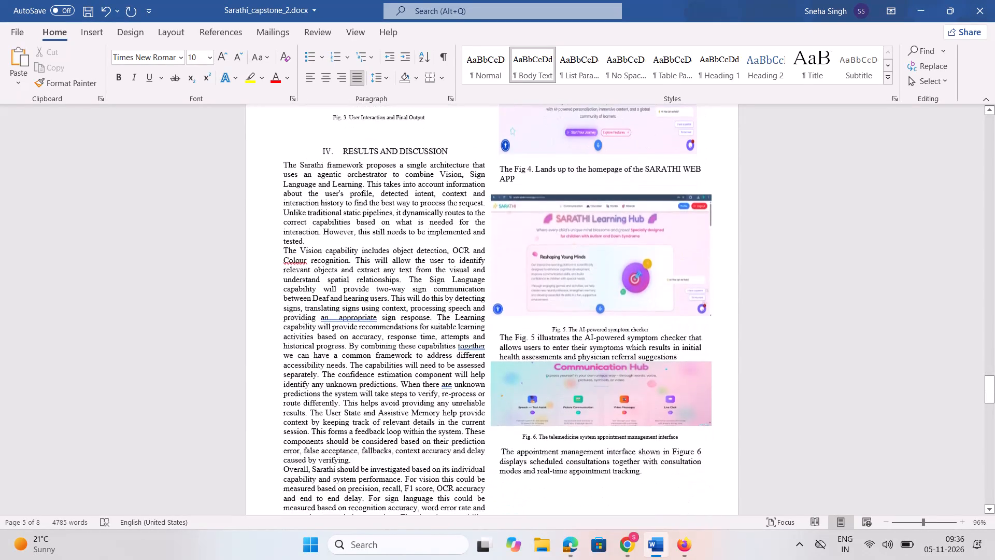
pyautogui.scroll(-5, 282, 328)
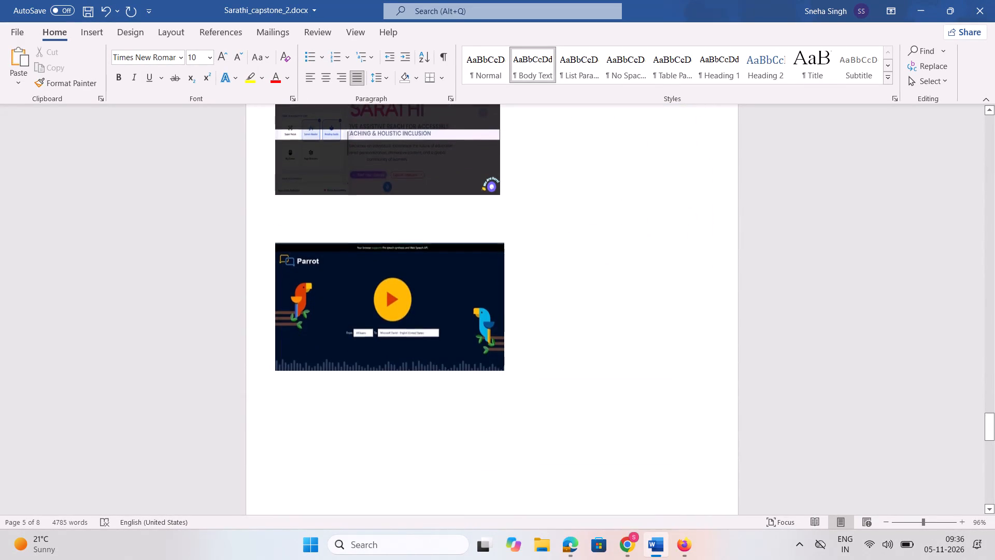
pyautogui.scroll(-6, 282, 328)
pyautogui.scroll(3, 282, 328)
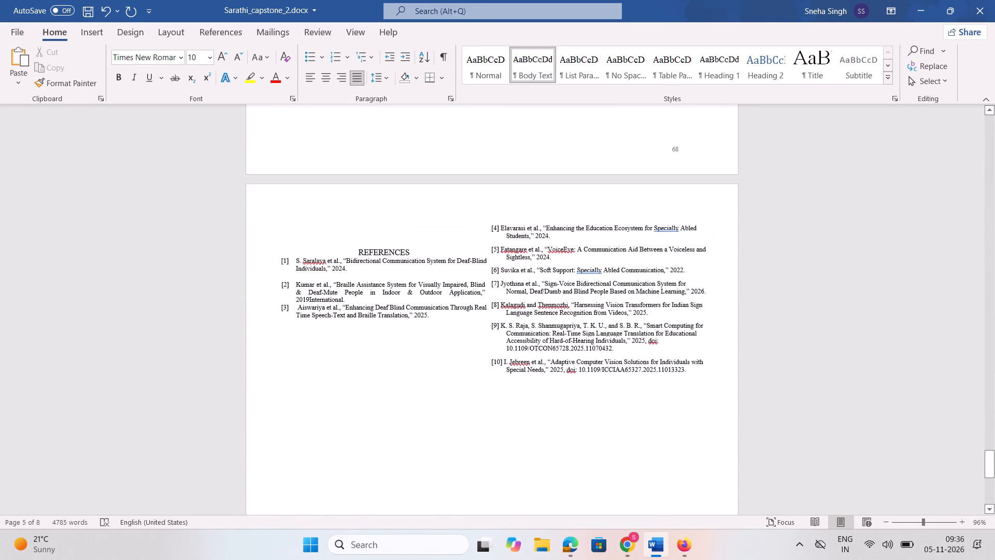
pyautogui.click(347, 257)
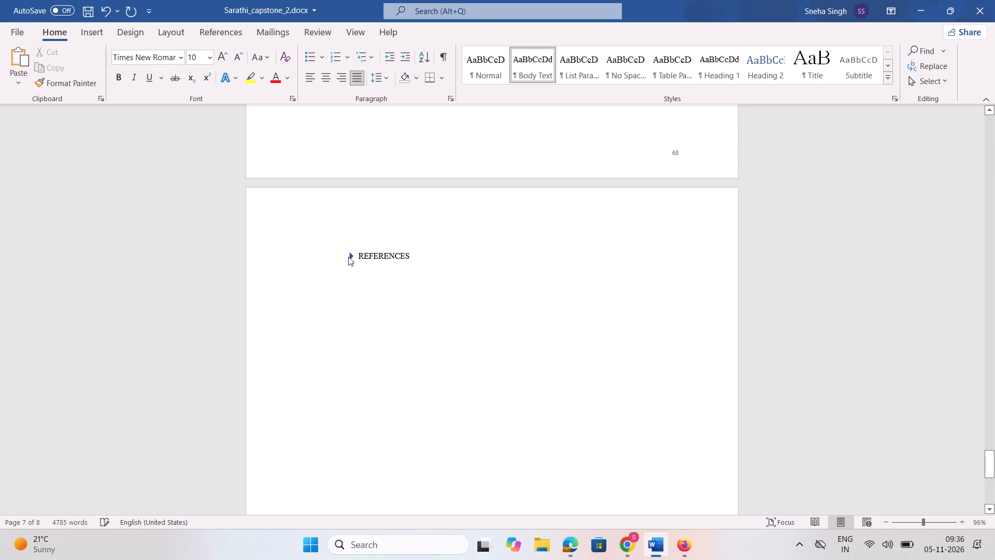
pyautogui.click(352, 257)
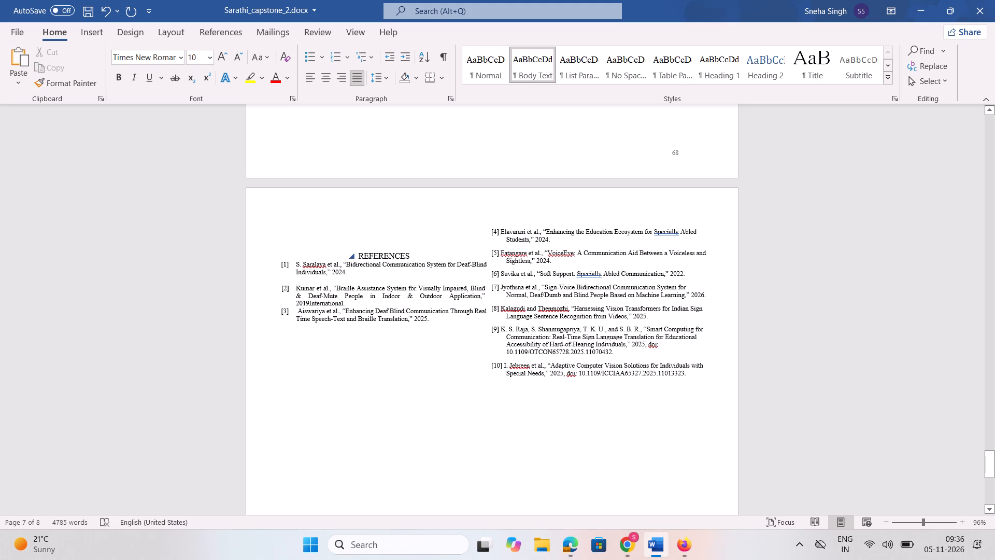
pyautogui.moveTo(358, 257); pyautogui.dragTo(684, 388)
pyautogui.hotkey('ctrl', 'x')
# Paste the REFERENCES section below the Parrot screenshot on the preceding page, separated from the picture by blank lines.
pyautogui.scroll(2, 684, 388)
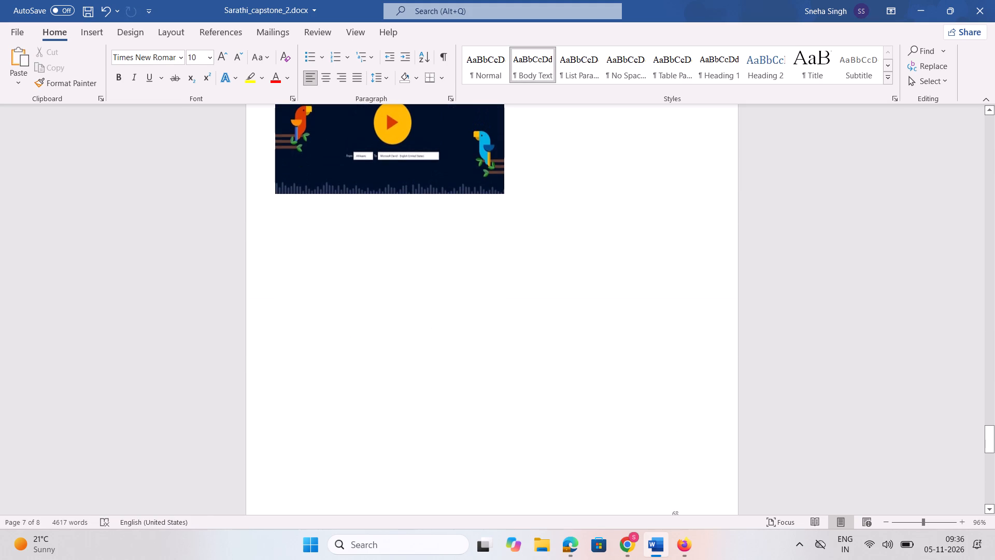
pyautogui.click(364, 251)
pyautogui.click(512, 197)
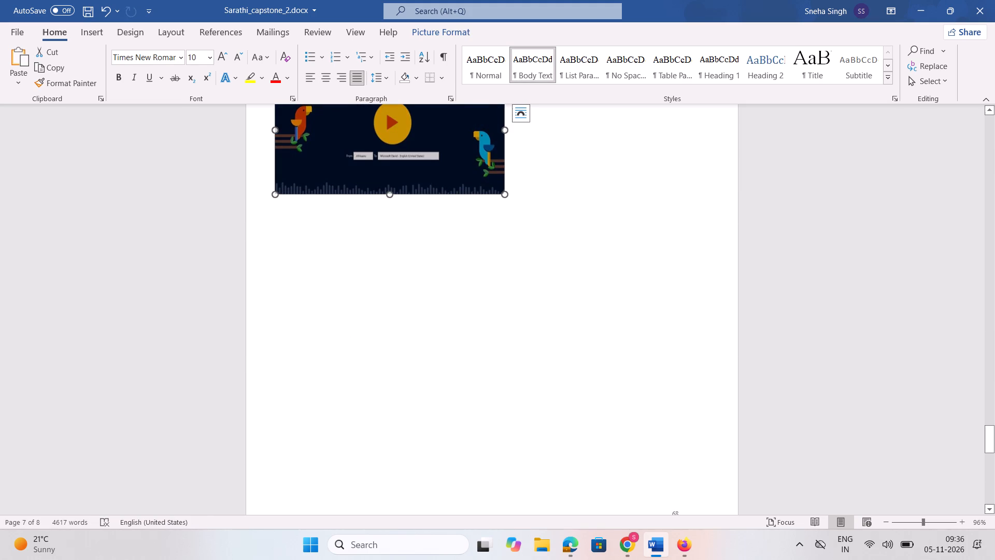
pyautogui.press('Return')
pyautogui.press('Return')
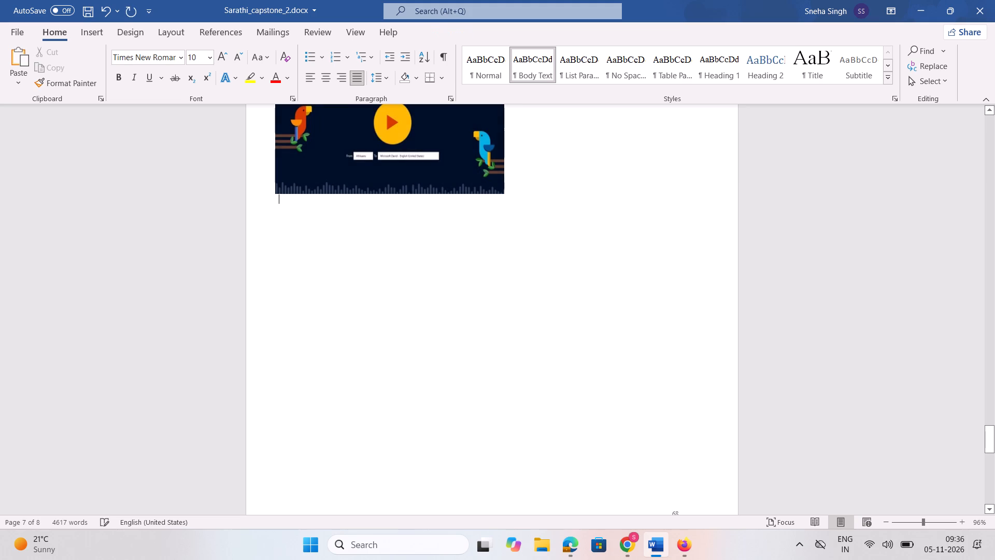
pyautogui.press('Return')
pyautogui.hotkey('ctrl', 'v')
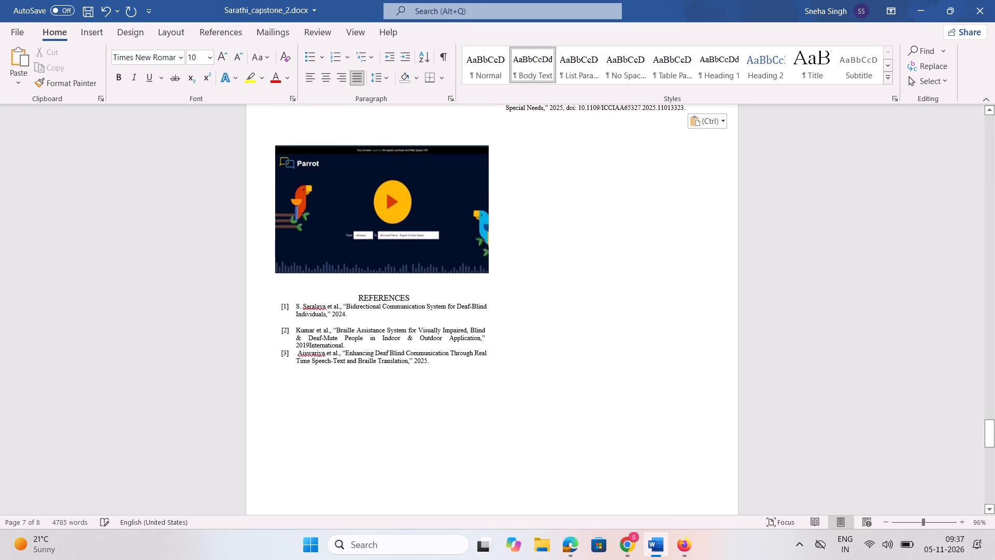
# Review the layout of the earlier pages, from the pasted references back to the literature review on page 2.
pyautogui.scroll(7, 512, 197)
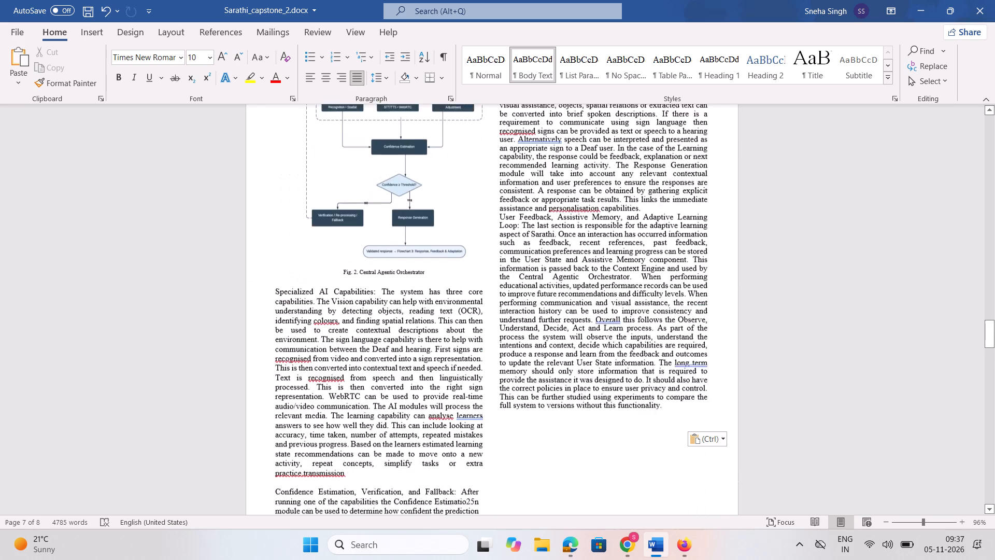
pyautogui.scroll(1, 512, 197)
pyautogui.scroll(-2, 512, 197)
pyautogui.scroll(5, 512, 197)
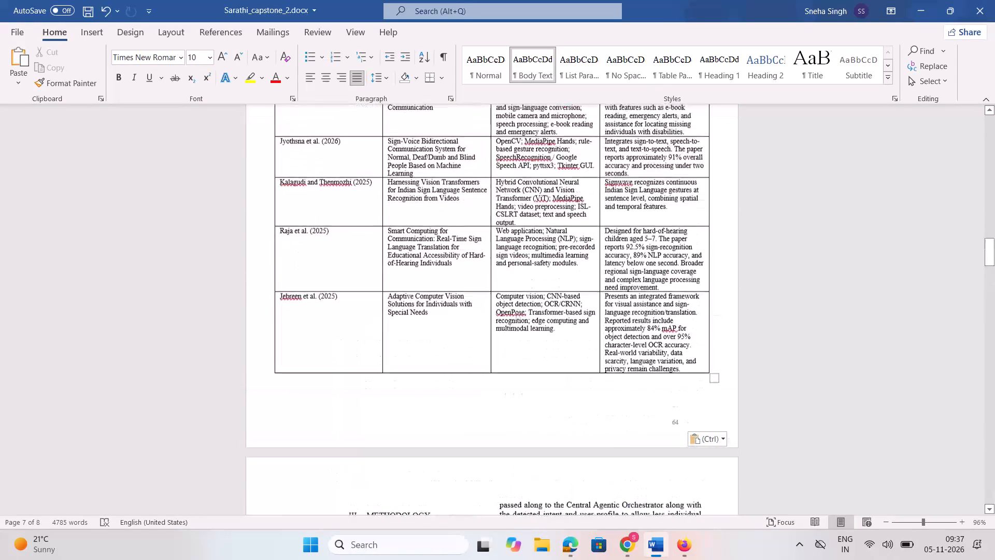
pyautogui.scroll(8, 512, 197)
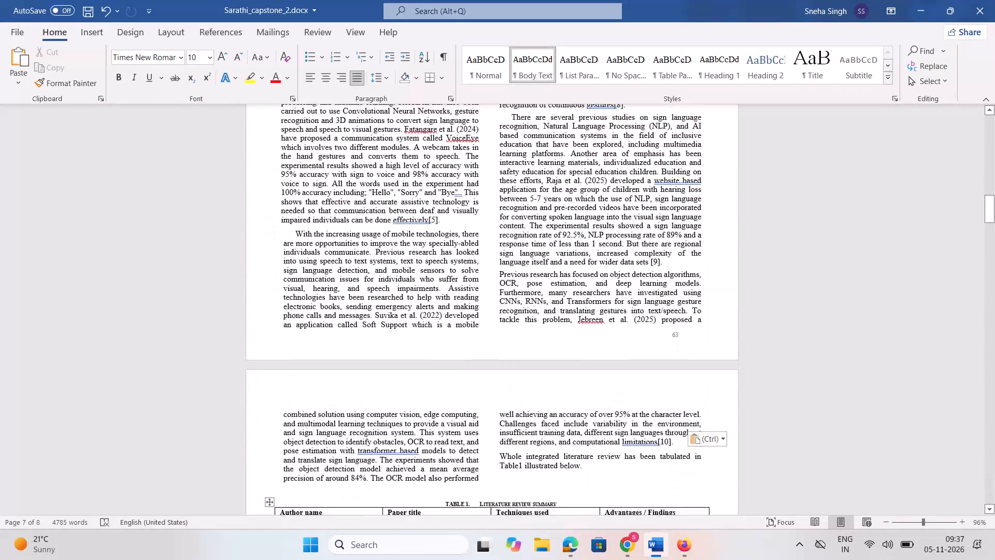
pyautogui.scroll(2, 512, 197)
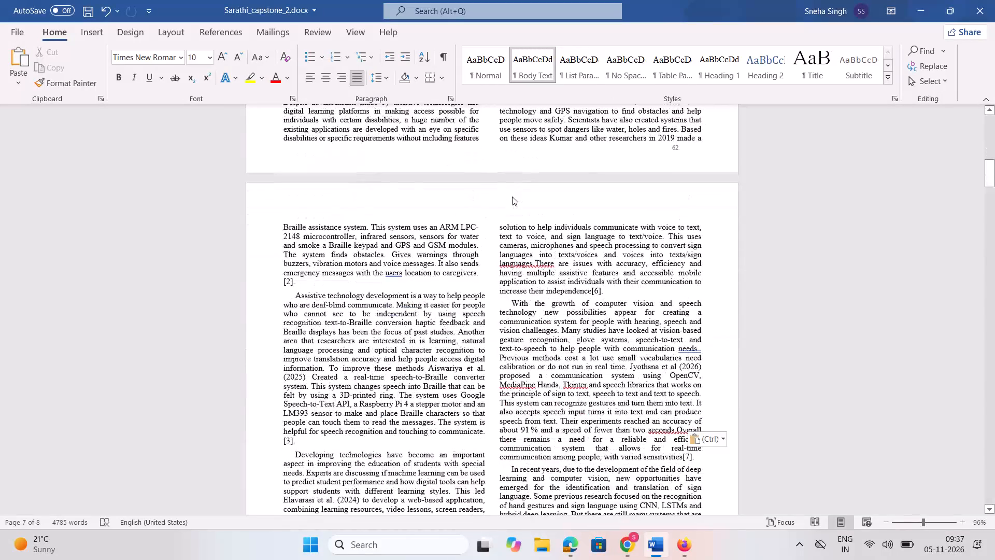
pyautogui.scroll(-1, 512, 197)
pyautogui.scroll(1, 516, 147)
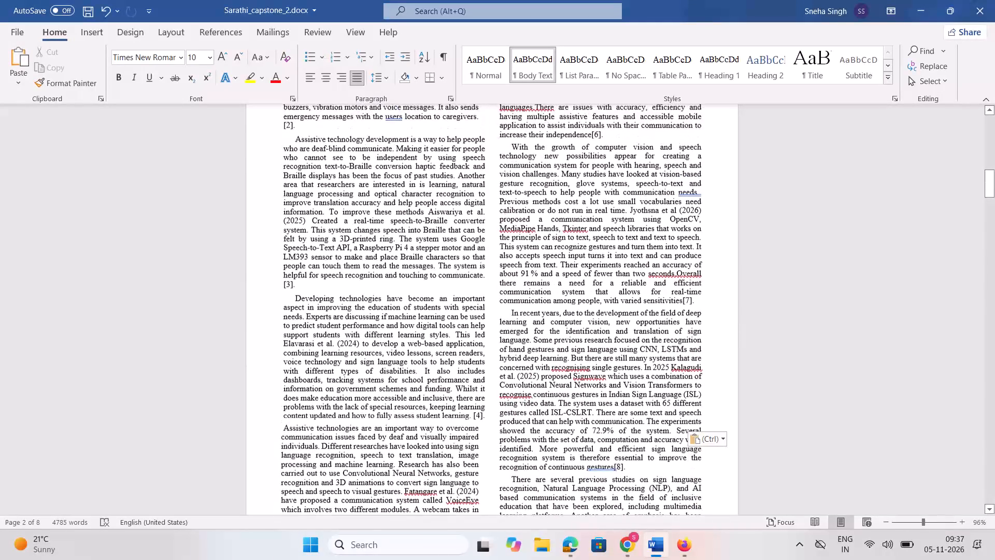
# Cut the literature review text on page 2 from "With the growth of computer vision" through the last line, "Jebreen et al. (2025) proposed a".
pyautogui.moveTo(512, 146); pyautogui.dragTo(590, 513)
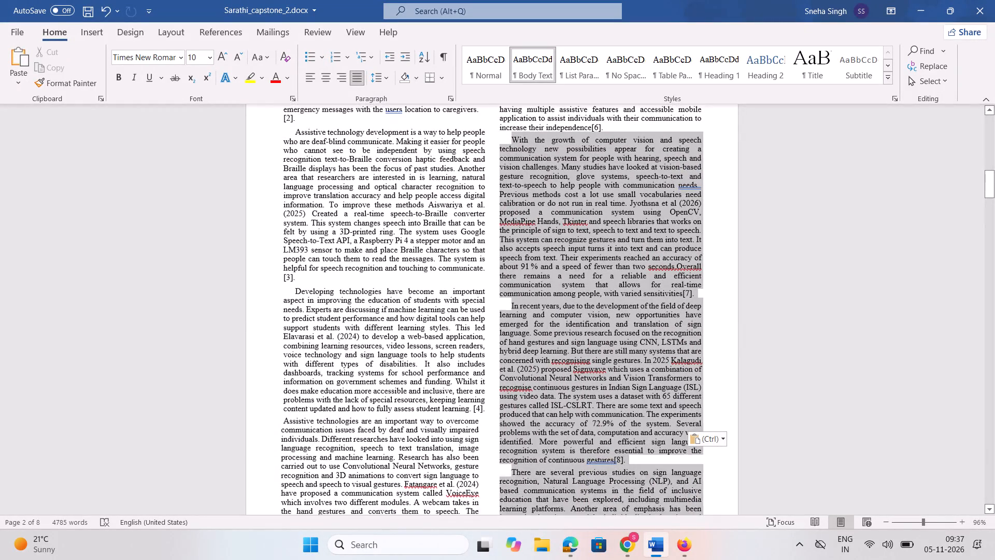
pyautogui.moveTo(590, 513); pyautogui.dragTo(660, 483)
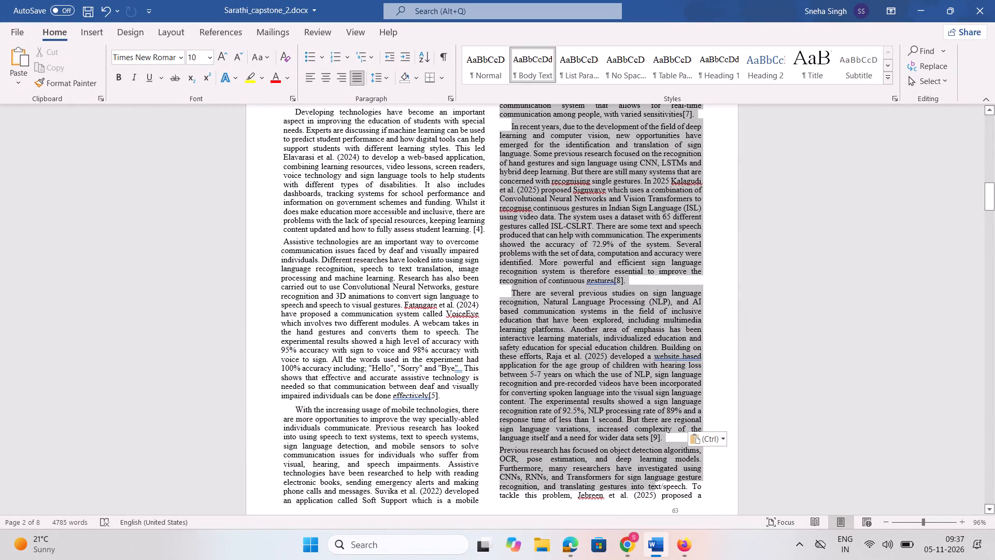
pyautogui.moveTo(660, 483); pyautogui.dragTo(703, 492)
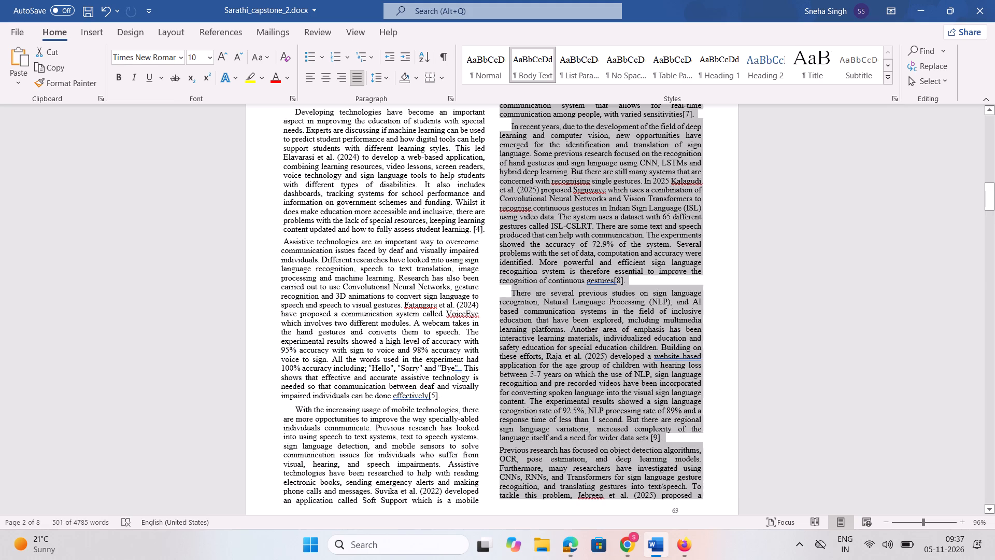
pyautogui.hotkey('ctrl', 'x')
pyautogui.scroll(-4, 596, 409)
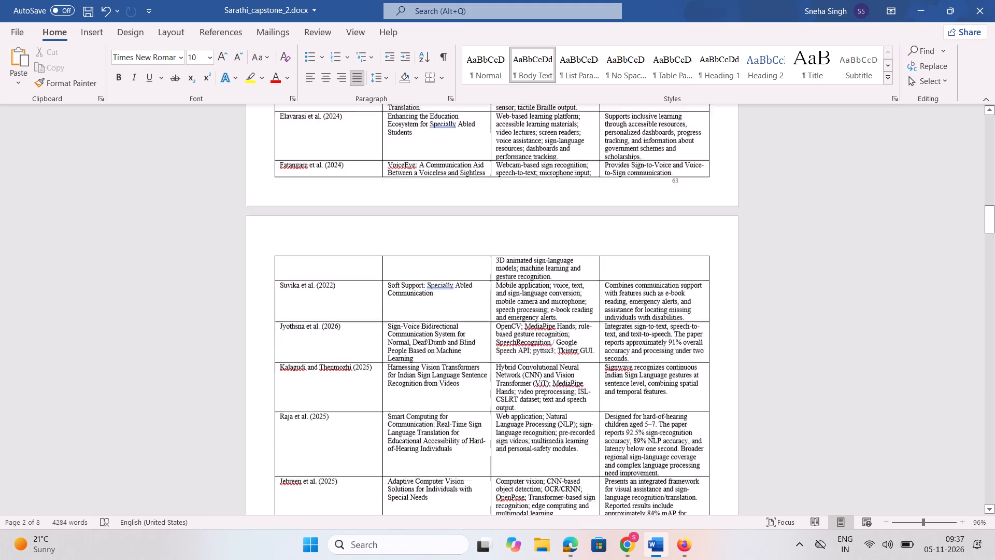
pyautogui.scroll(2, 596, 409)
pyautogui.scroll(-1, 596, 409)
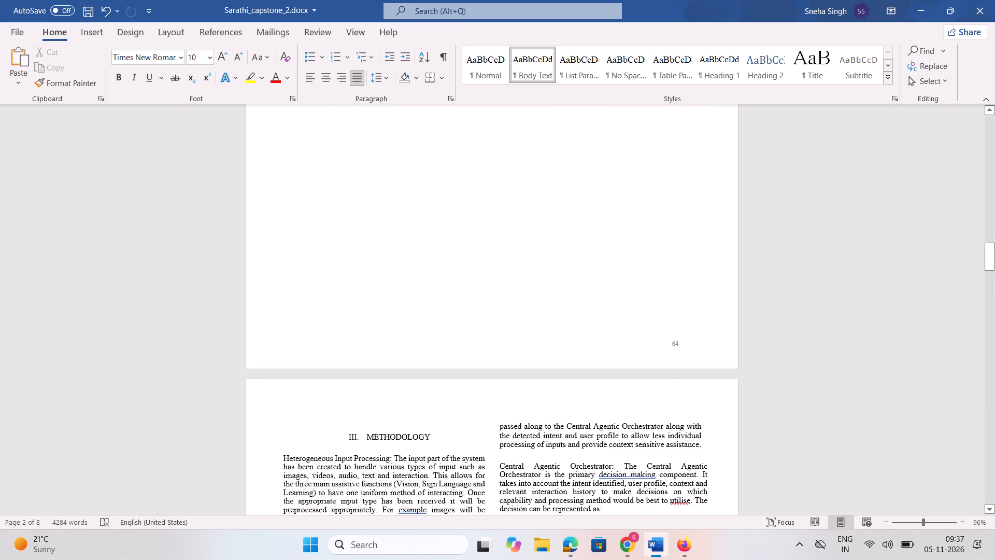
# Open Notepad and paste the cut literature review paragraphs into a new blank note.
pyautogui.click(416, 538)
pyautogui.write('note')
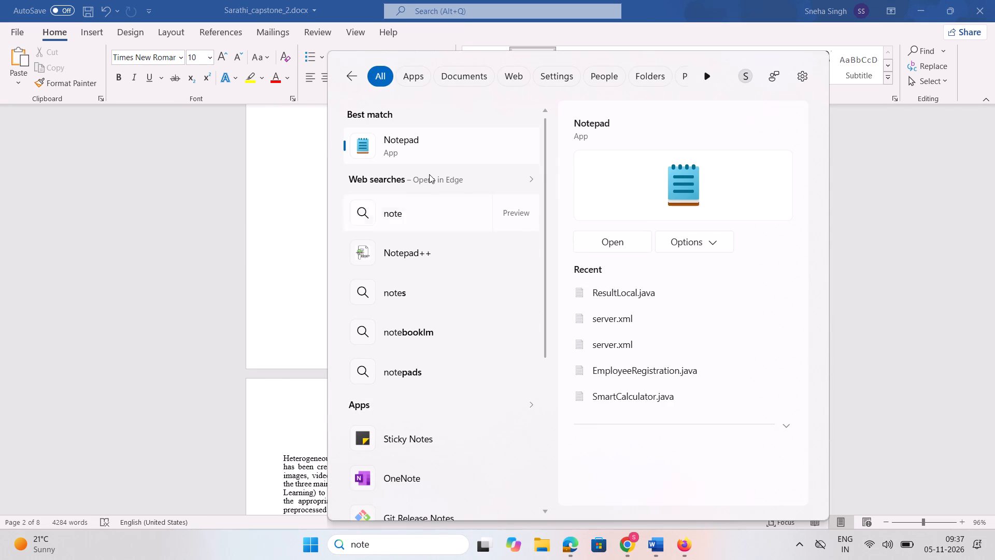
pyautogui.click(429, 156)
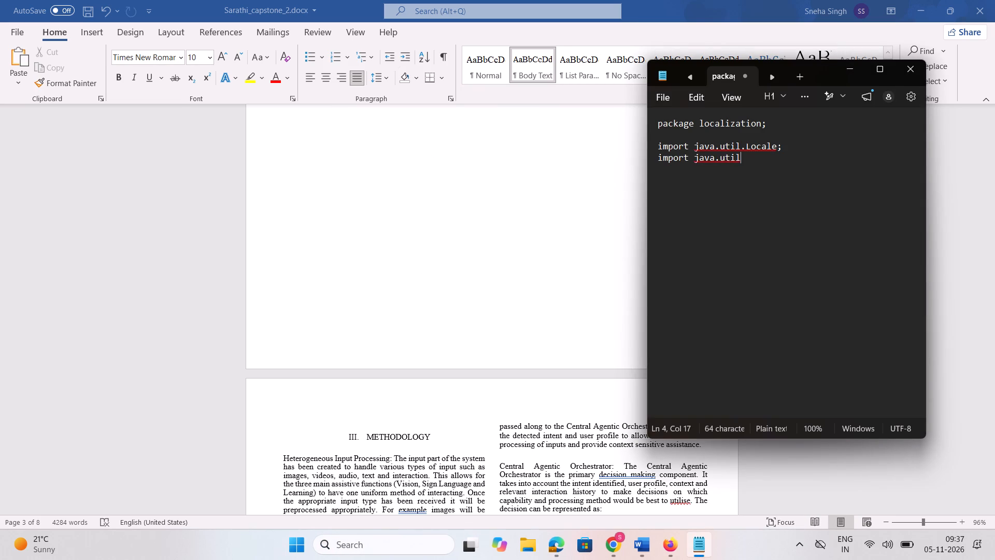
pyautogui.click(669, 93)
pyautogui.click(672, 120)
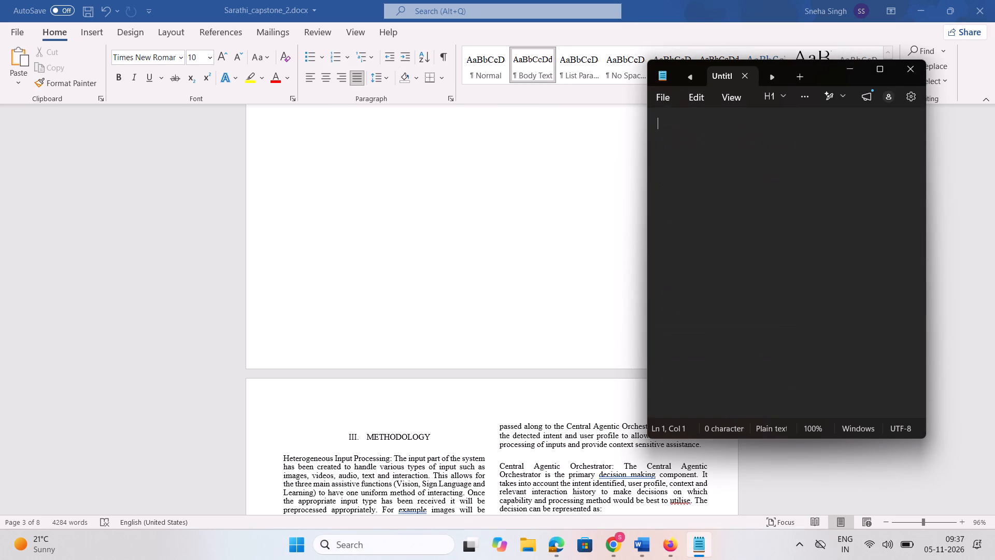
pyautogui.click(703, 215)
pyautogui.hotkey('ctrl', 'v')
# Back in Word, cut the METHODOLOGY heading and its first column of text, through "These contextual elements are" in the Context Engine paragraph.
pyautogui.click(451, 441)
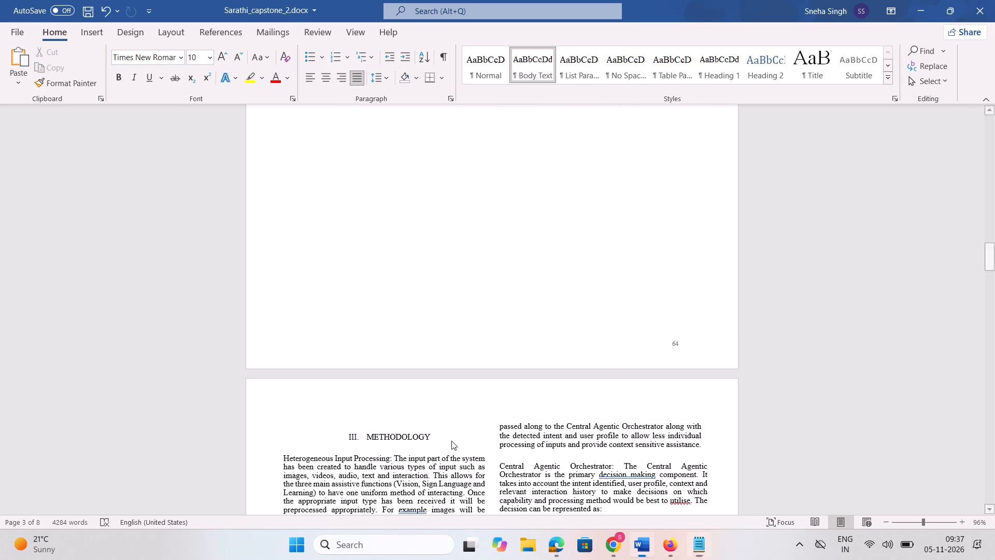
pyautogui.scroll(3, 451, 441)
pyautogui.scroll(-3, 451, 441)
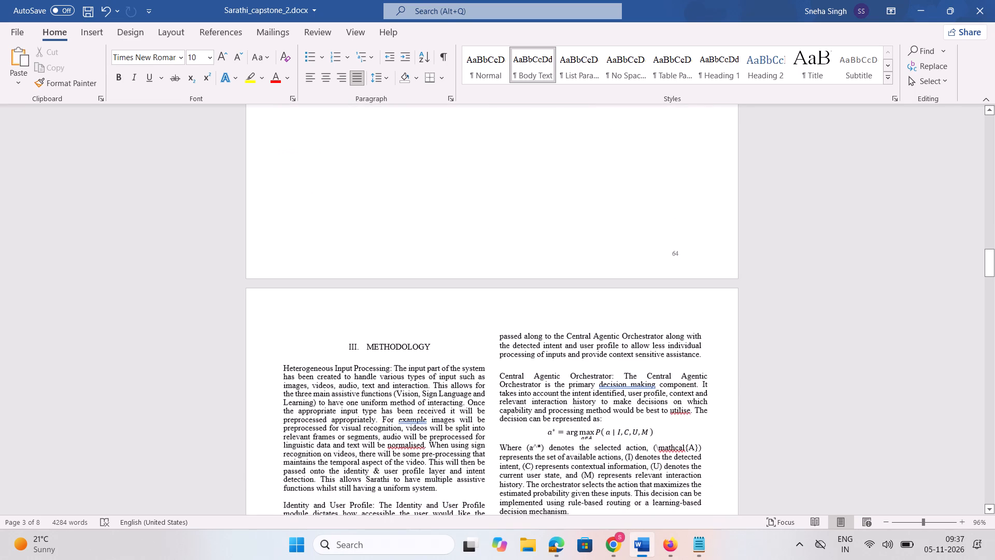
pyautogui.moveTo(363, 343); pyautogui.dragTo(429, 559)
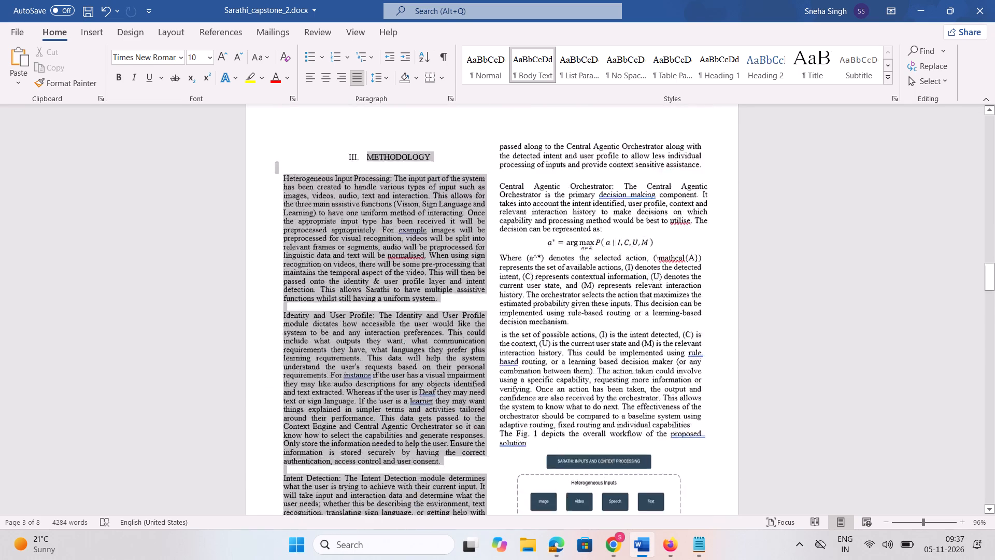
pyautogui.moveTo(429, 559); pyautogui.dragTo(481, 366)
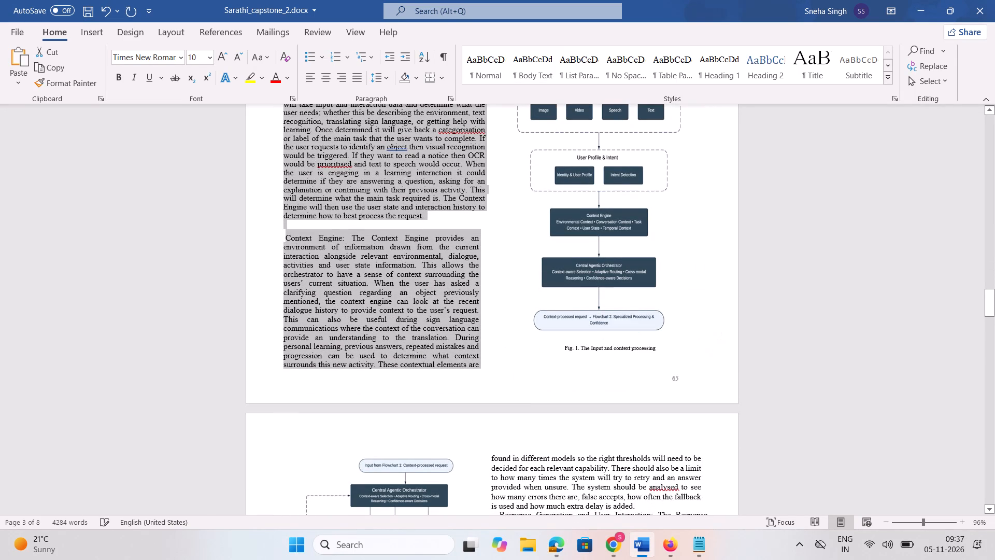
pyautogui.hotkey('ctrl', 'x')
# Paste the METHODOLOGY text on a new line directly below the literature comparison table.
pyautogui.scroll(7, 481, 366)
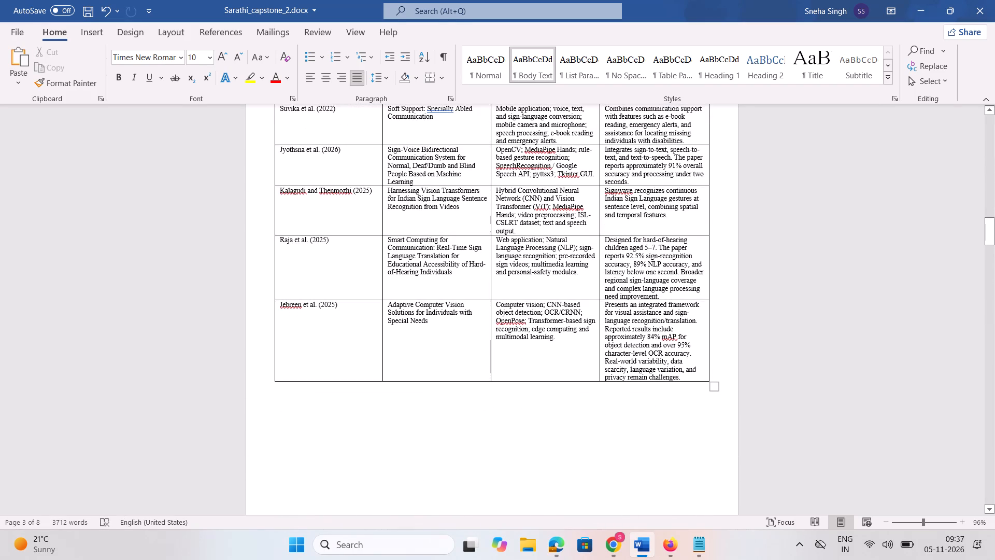
pyautogui.click(301, 418)
pyautogui.press('Return')
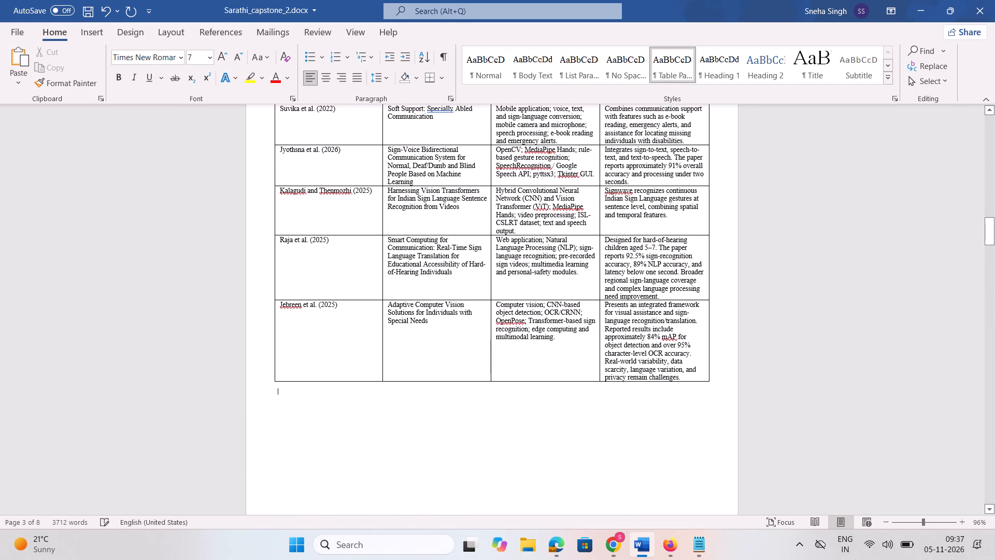
pyautogui.hotkey('ctrl', 'v')
pyautogui.scroll(1, 382, 226)
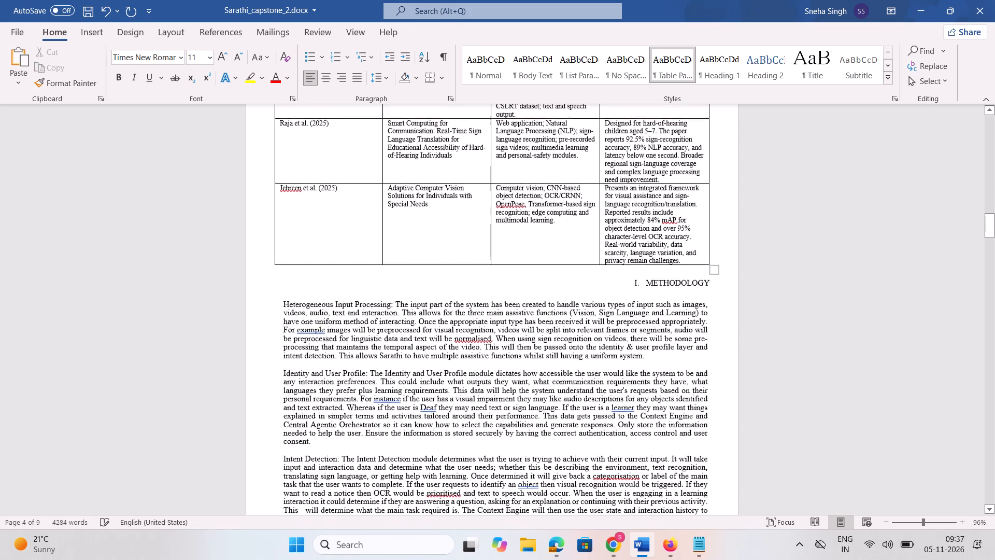
# Insert a continuous section break before the METHODOLOGY heading and set the text that follows it in two columns.
pyautogui.click(285, 286)
pyautogui.click(285, 286)
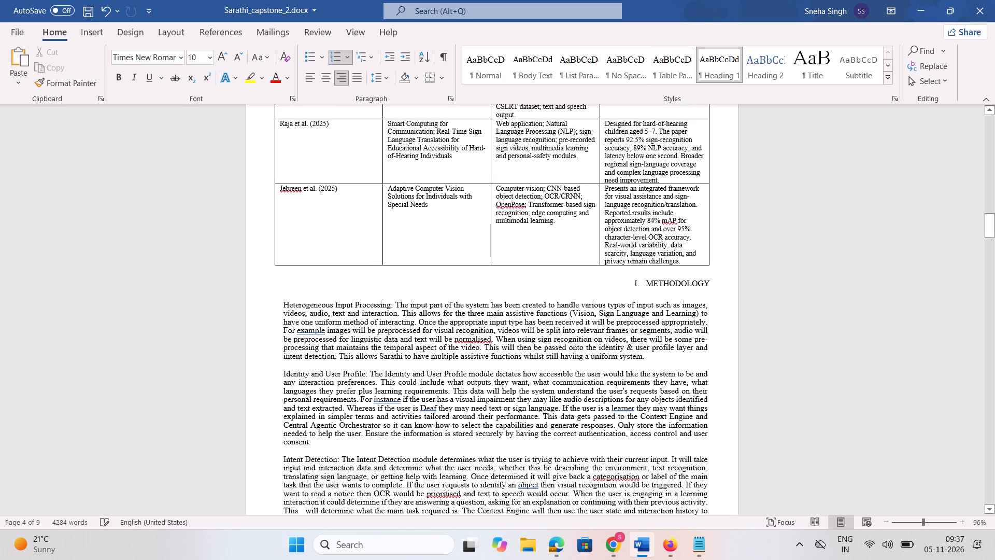
pyautogui.click(89, 31)
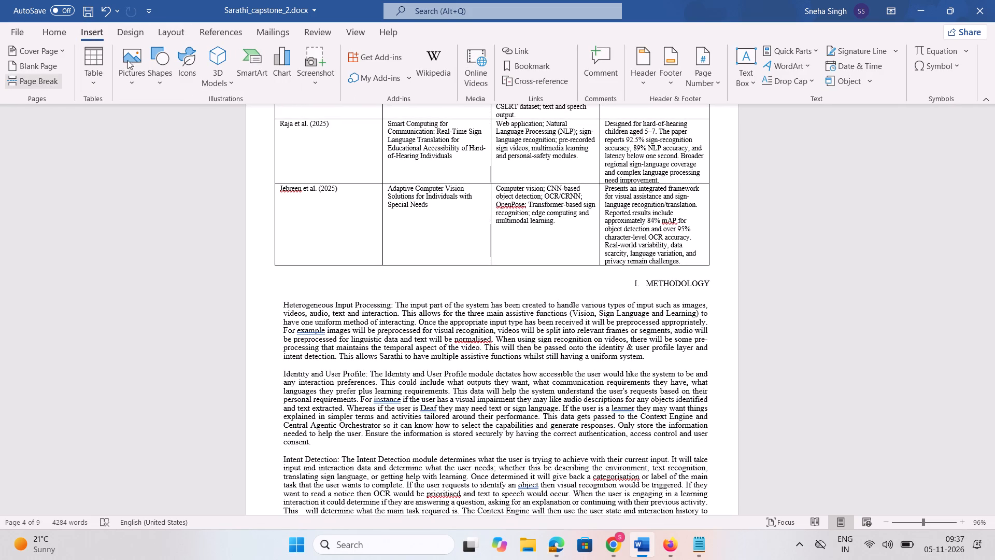
pyautogui.click(159, 31)
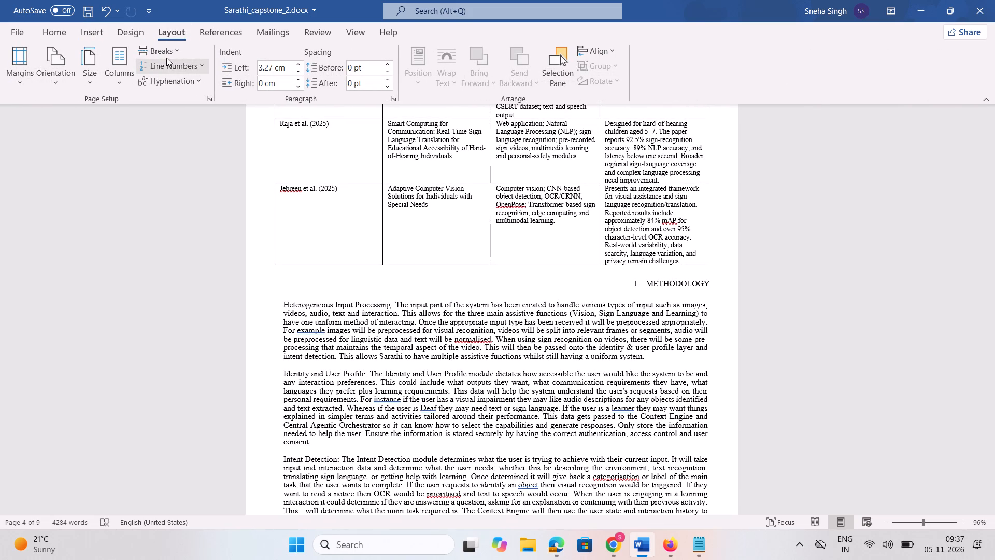
pyautogui.click(167, 55)
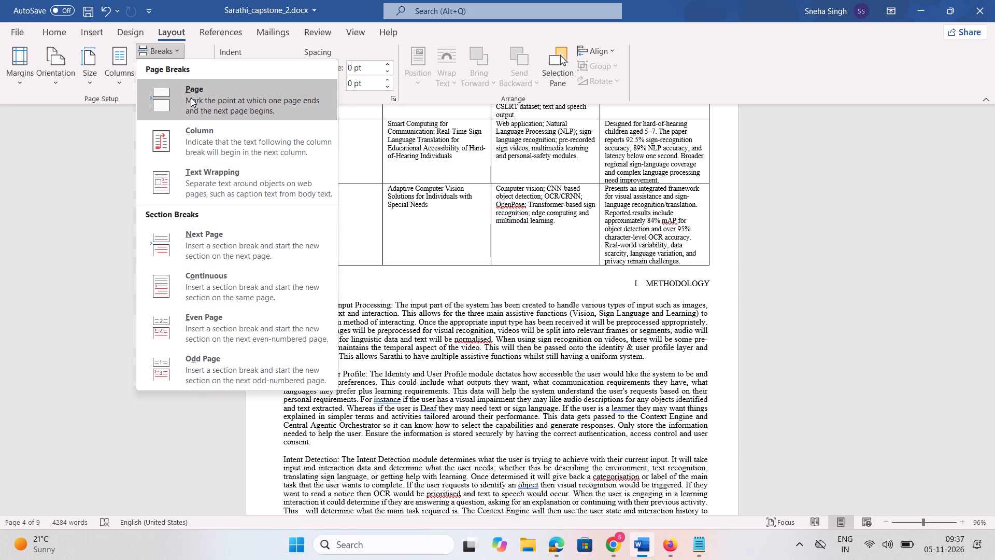
pyautogui.click(195, 269)
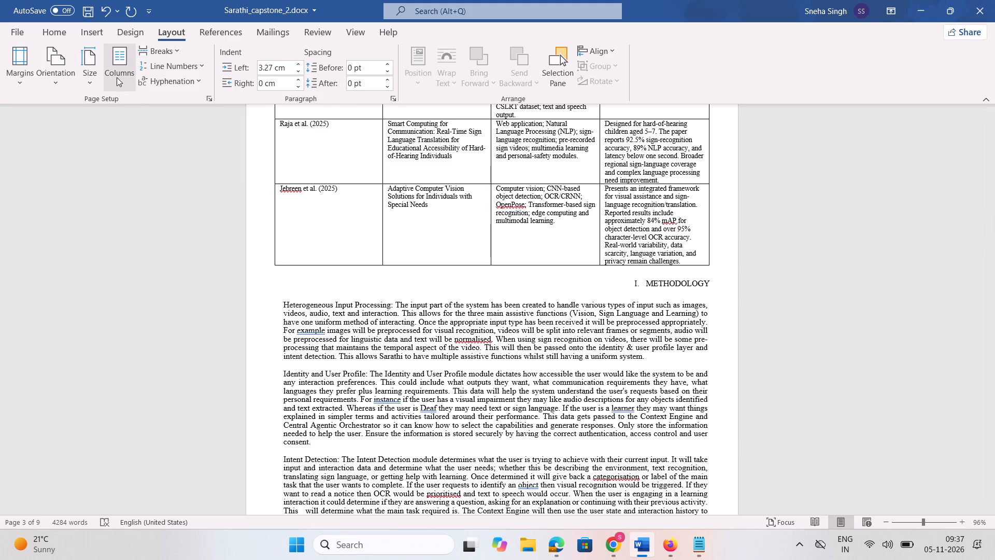
pyautogui.click(117, 77)
pyautogui.click(143, 131)
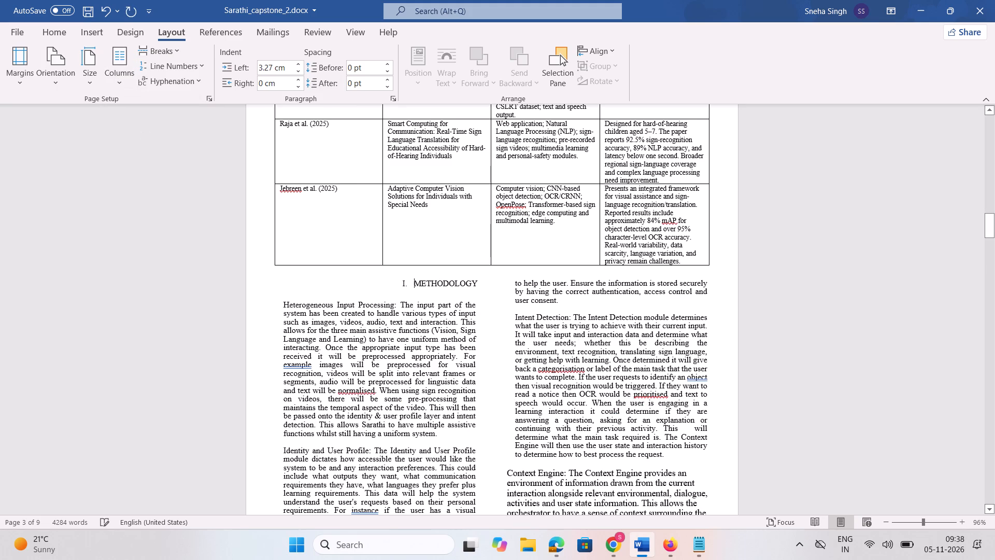
# Cut the remaining content from "passed along to the Central Agentic Orchestrator" through reference [3], including the flowcharts and web app screenshots.
pyautogui.scroll(-3, 395, 346)
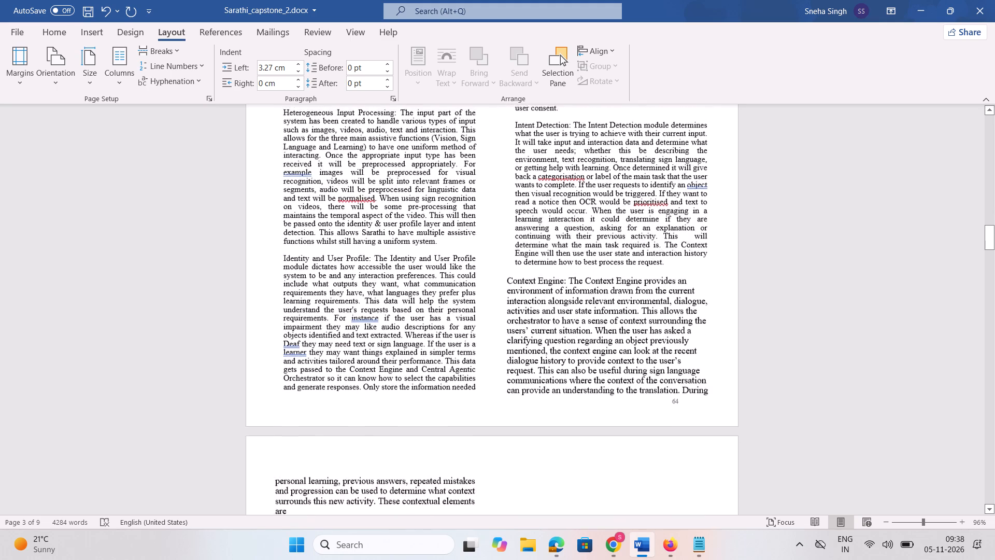
pyautogui.scroll(-6, 395, 346)
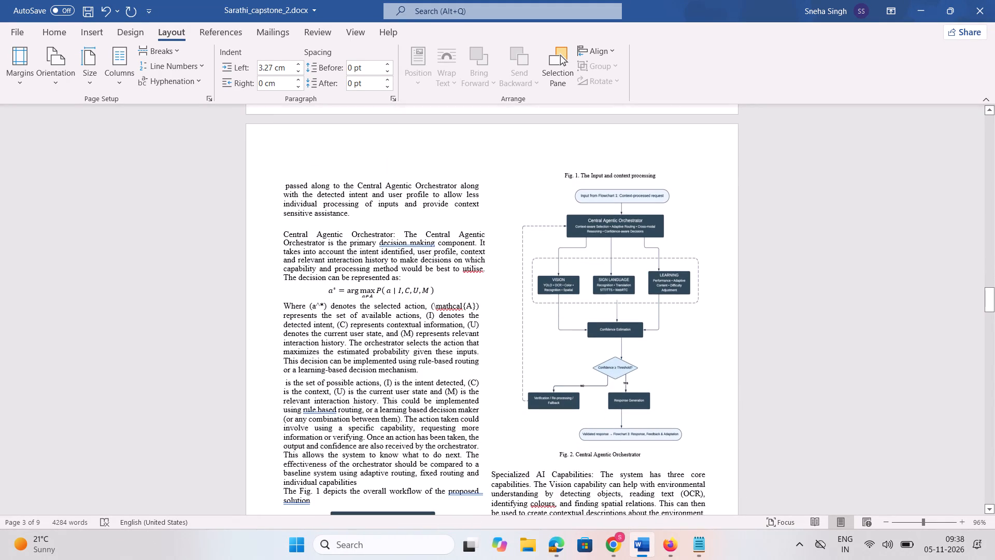
pyautogui.moveTo(282, 186); pyautogui.dragTo(398, 445)
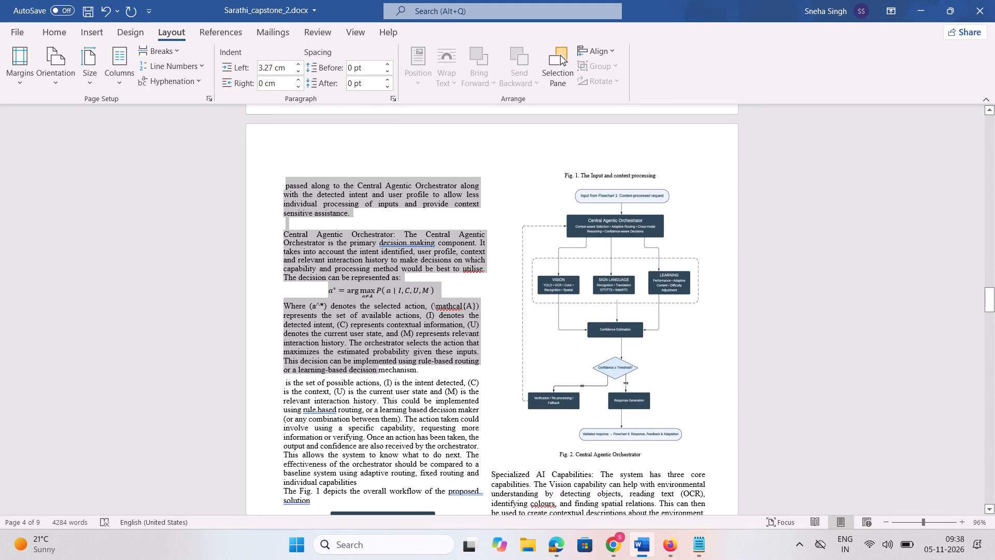
pyautogui.moveTo(398, 445); pyautogui.dragTo(490, 559)
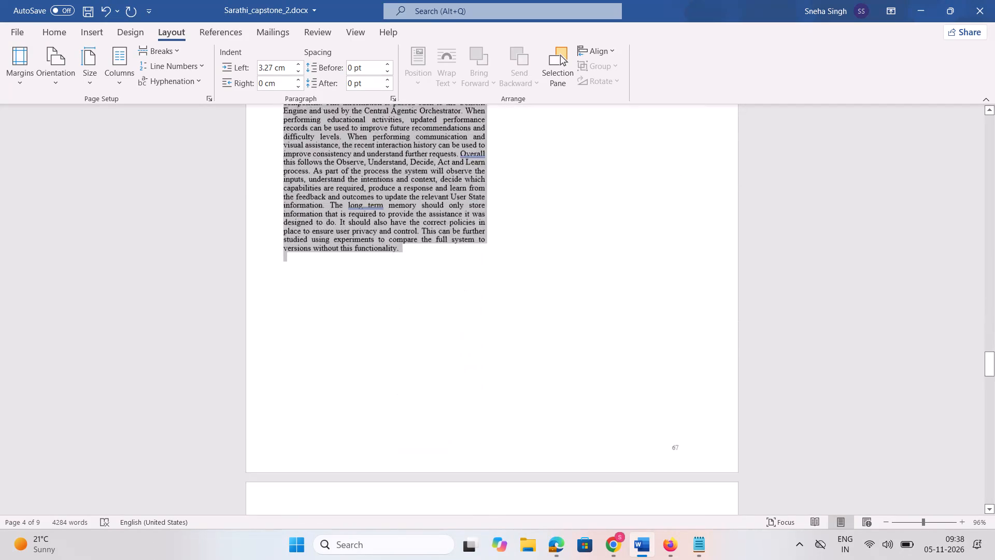
pyautogui.moveTo(490, 559); pyautogui.dragTo(520, 413)
pyautogui.hotkey('ctrl', 'x')
# Paste the cut content, preceded by a space, after "These contextual elements are" at the end of the moved Context Engine paragraph.
pyautogui.scroll(5, 520, 413)
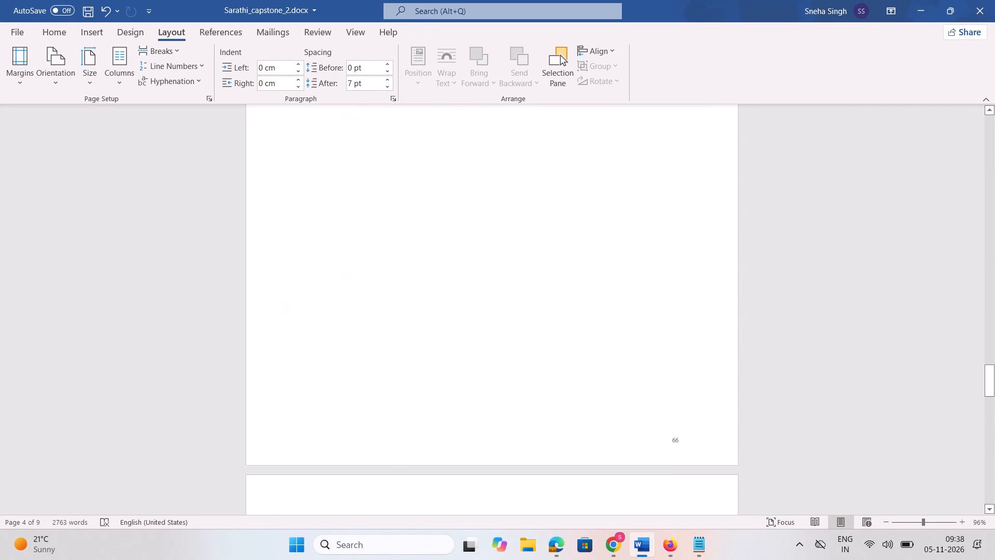
pyautogui.scroll(8, 520, 413)
pyautogui.scroll(-1, 520, 413)
pyautogui.scroll(3, 520, 413)
pyautogui.scroll(-4, 520, 413)
pyautogui.scroll(1, 520, 413)
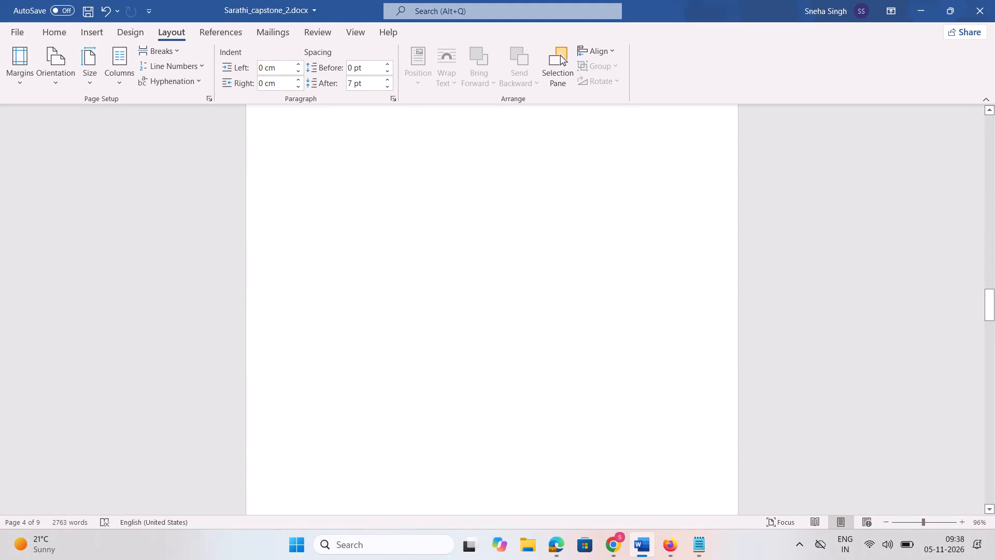
pyautogui.scroll(2, 520, 413)
pyautogui.scroll(1, 385, 326)
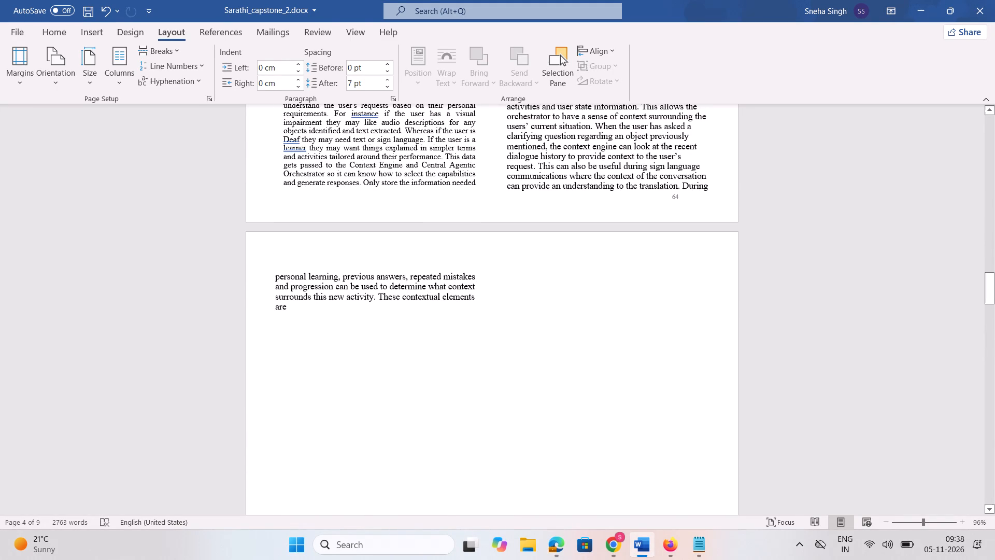
pyautogui.click(293, 306)
pyautogui.press('space')
pyautogui.hotkey('ctrl', 'v')
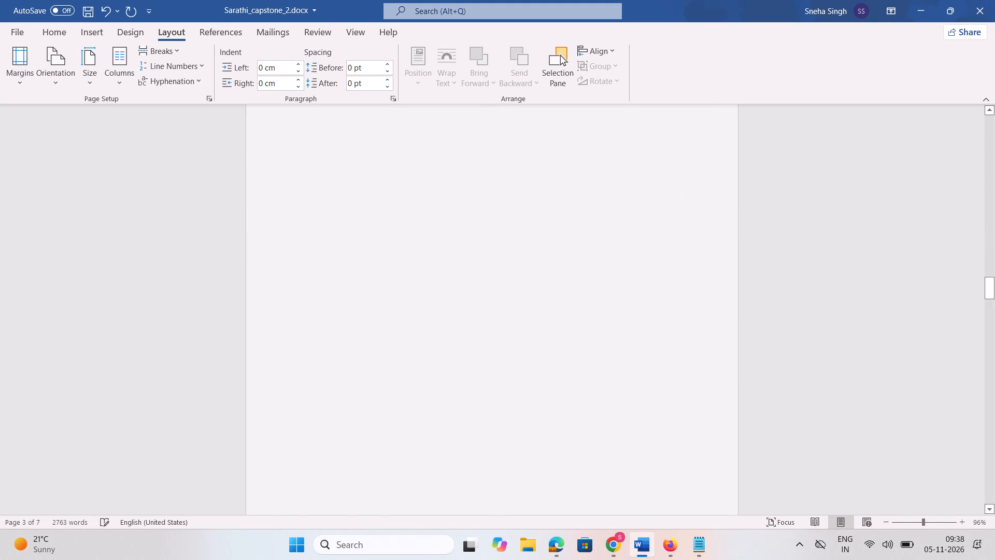
# Cut the leftover reference entries [4] to [10] from the last page.
pyautogui.scroll(-5, 293, 306)
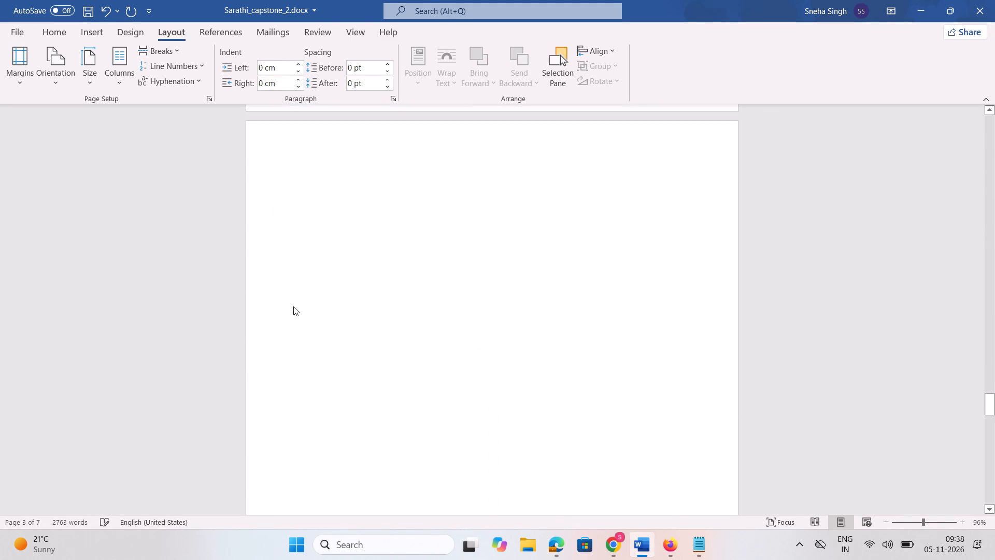
pyautogui.scroll(-1, 293, 306)
pyautogui.moveTo(274, 216); pyautogui.dragTo(307, 255)
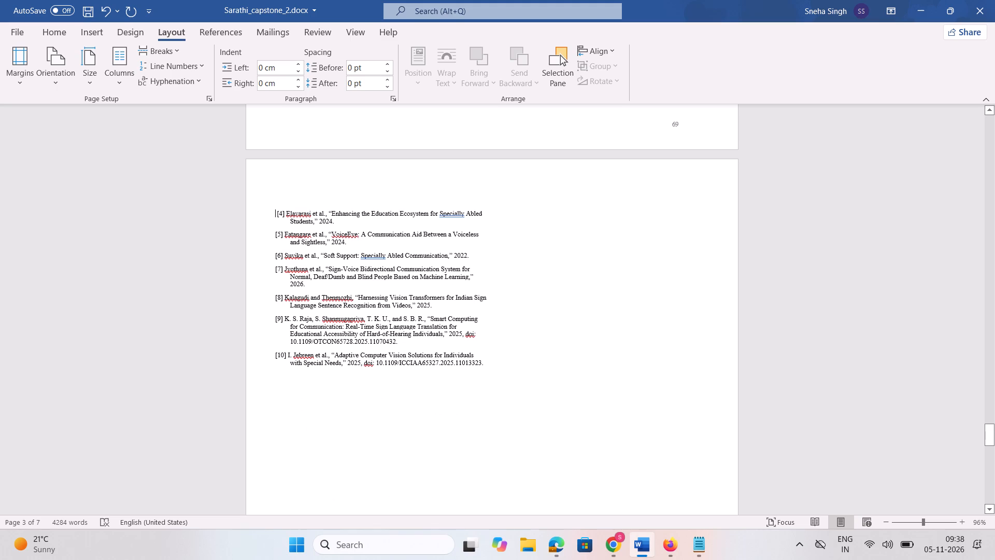
pyautogui.moveTo(307, 255); pyautogui.dragTo(509, 386)
pyautogui.hotkey('ctrl', 'x')
# Paste the cut reference entries [4] to [10] directly after reference [3] in the REFERENCES list.
pyautogui.scroll(3, 509, 386)
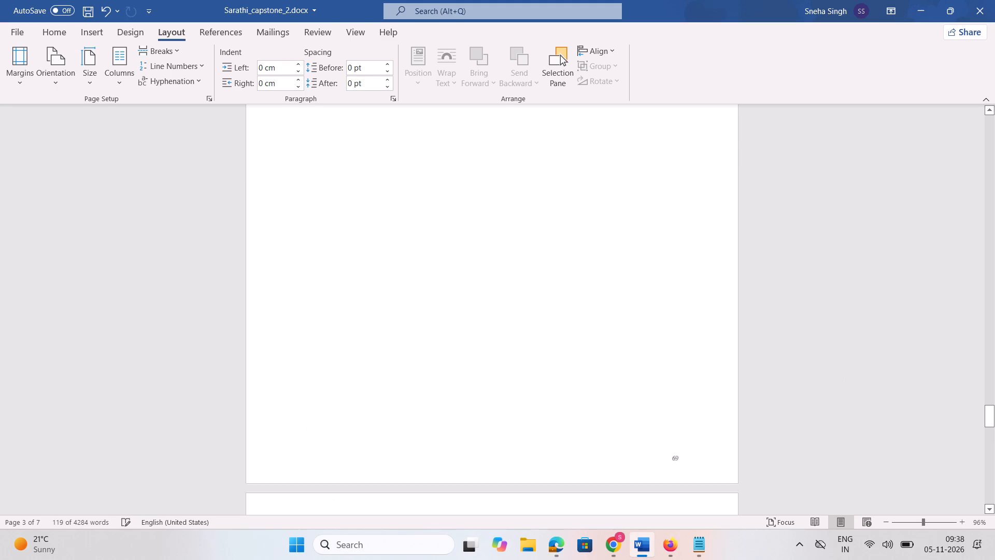
pyautogui.scroll(8, 509, 386)
pyautogui.scroll(-1, 509, 386)
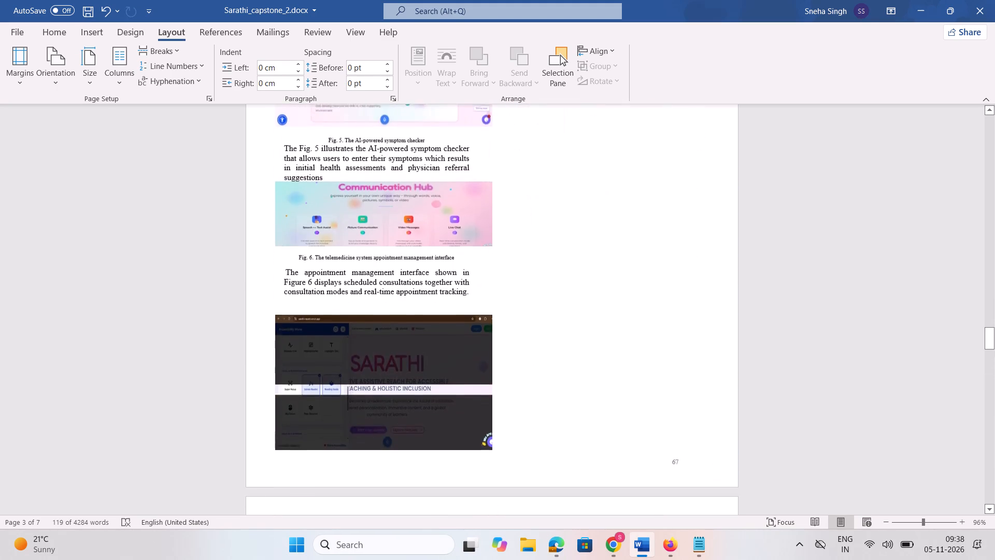
pyautogui.click(530, 261)
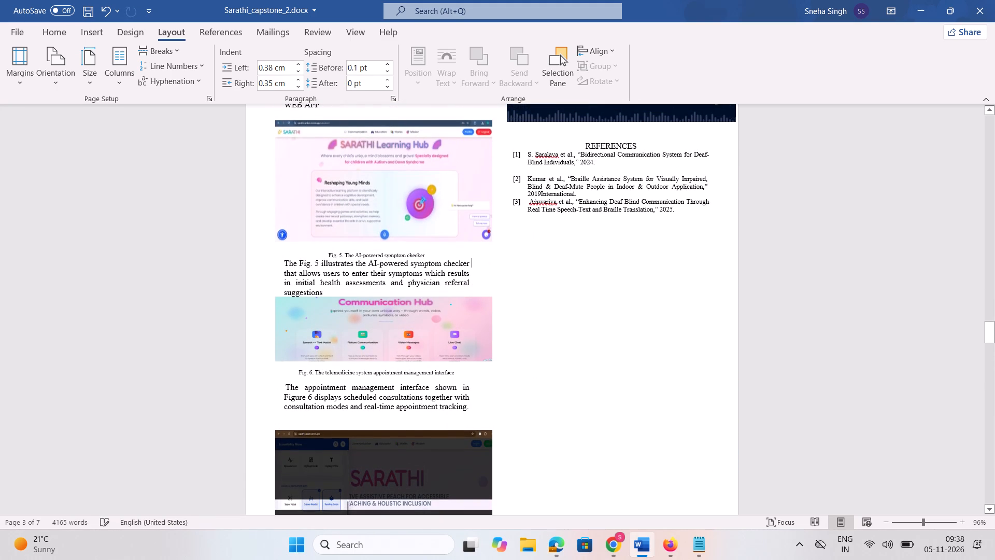
pyautogui.click(687, 211)
pyautogui.press('Return')
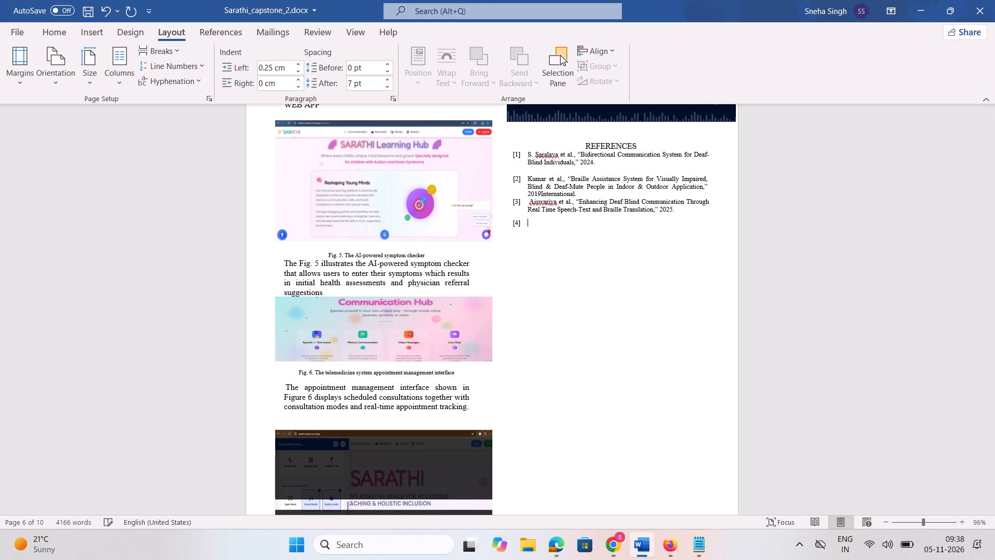
pyautogui.press('BackSpace')
pyautogui.hotkey('ctrl', 'v')
# Delete empty lines from the blank pages after the references, including the empty numbered entry [11] below reference [10].
pyautogui.scroll(-2, 564, 356)
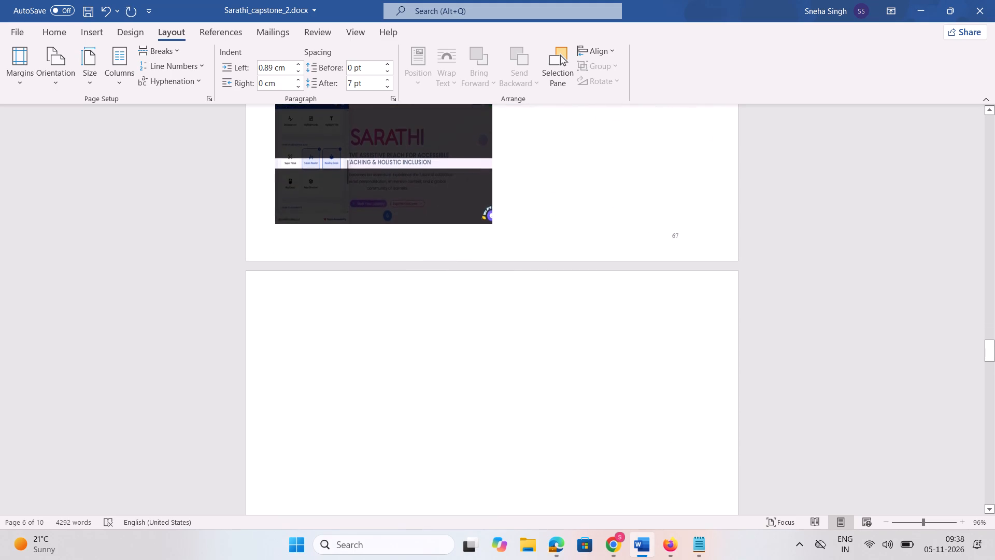
pyautogui.scroll(-1, 564, 356)
pyautogui.click(477, 408)
pyautogui.press('BackSpace')
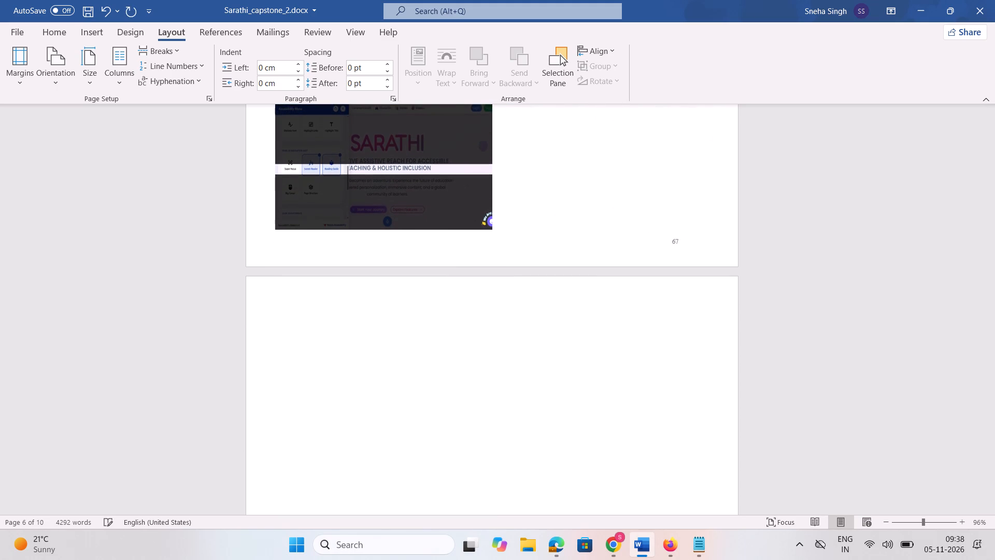
pyautogui.scroll(-16, 477, 408)
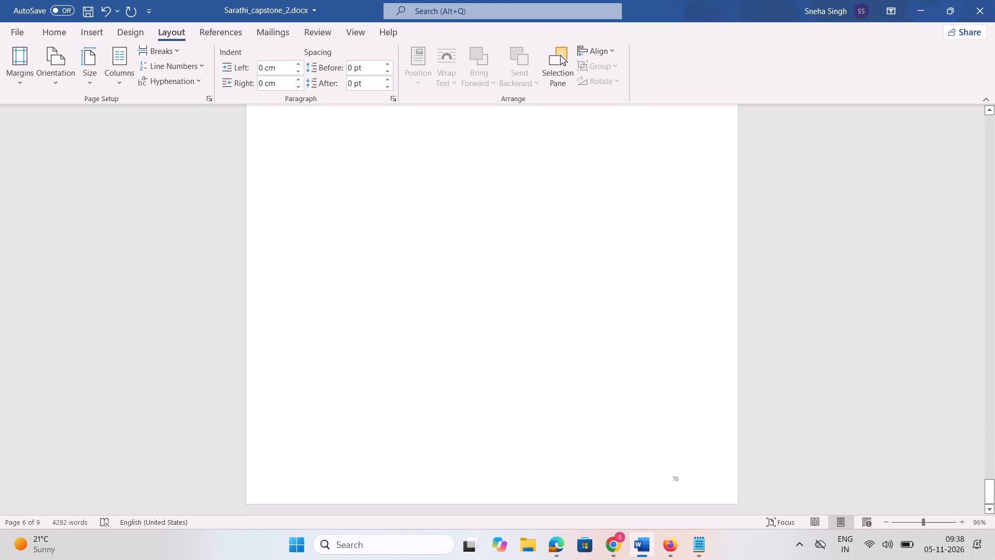
pyautogui.scroll(-2, 477, 408)
pyautogui.click(440, 446)
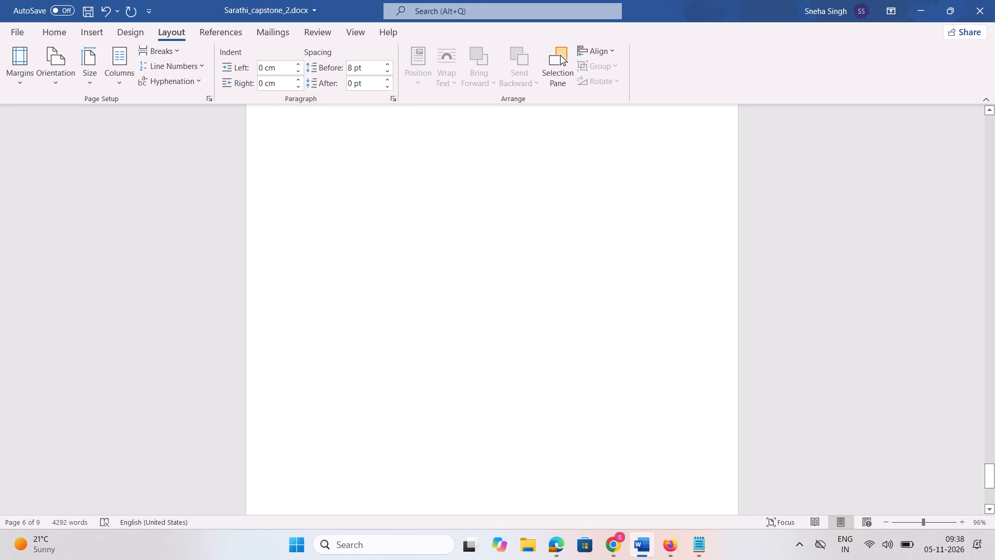
pyautogui.press('BackSpace')
pyautogui.press('BackSpace')
pyautogui.press('BackSpace')
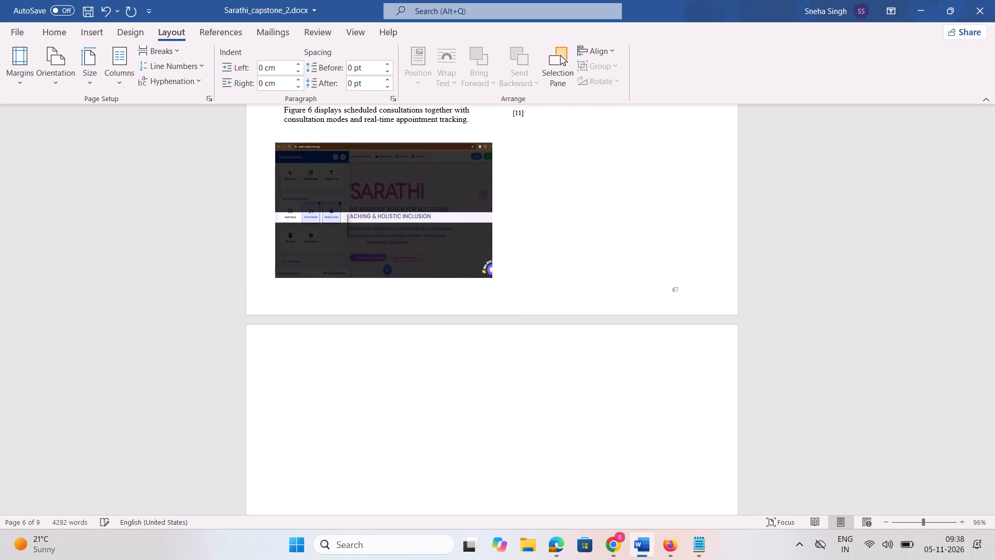
pyautogui.press('BackSpace')
pyautogui.press('BackSpace')
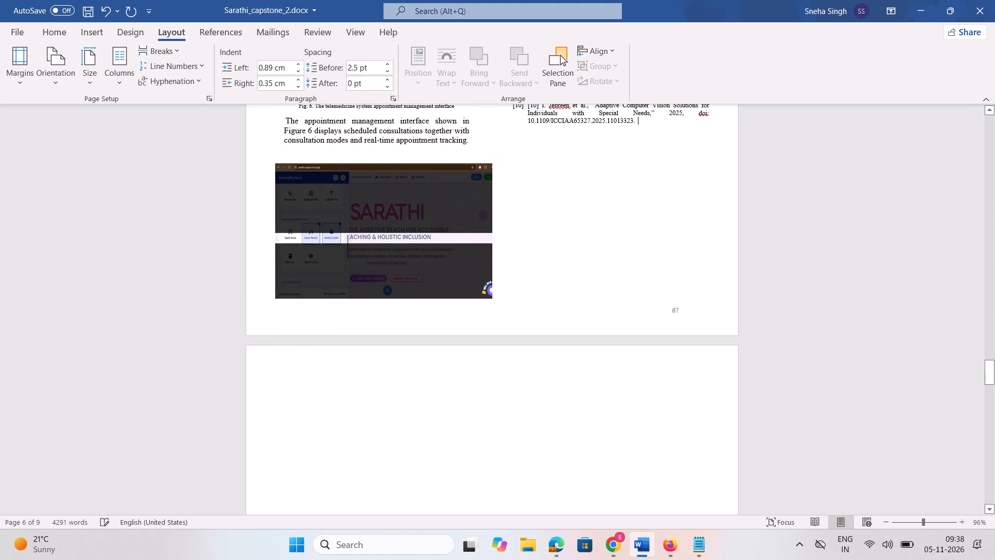
# Examine the end of the references and the blank pages that follow them.
pyautogui.scroll(-8, 406, 430)
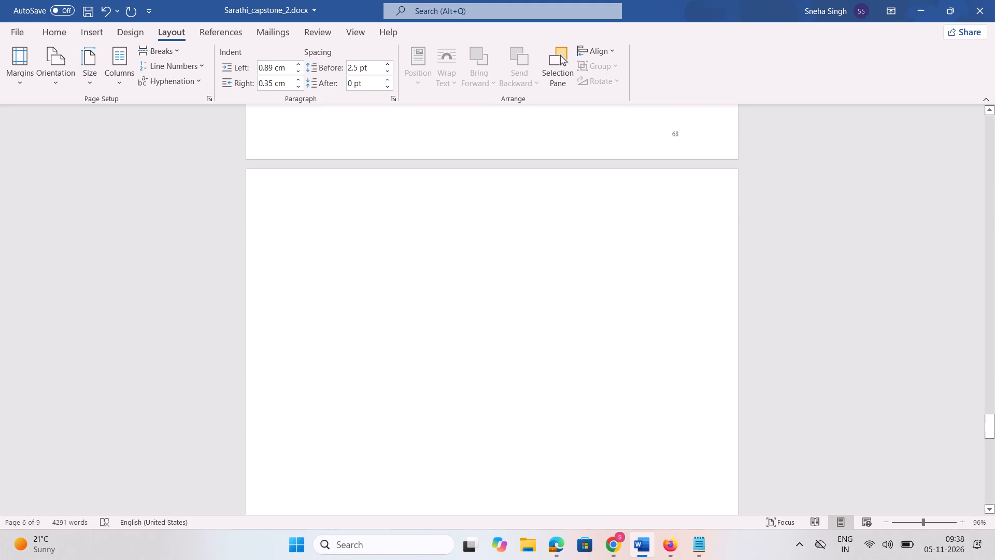
pyautogui.scroll(-4, 406, 430)
pyautogui.scroll(9, 406, 430)
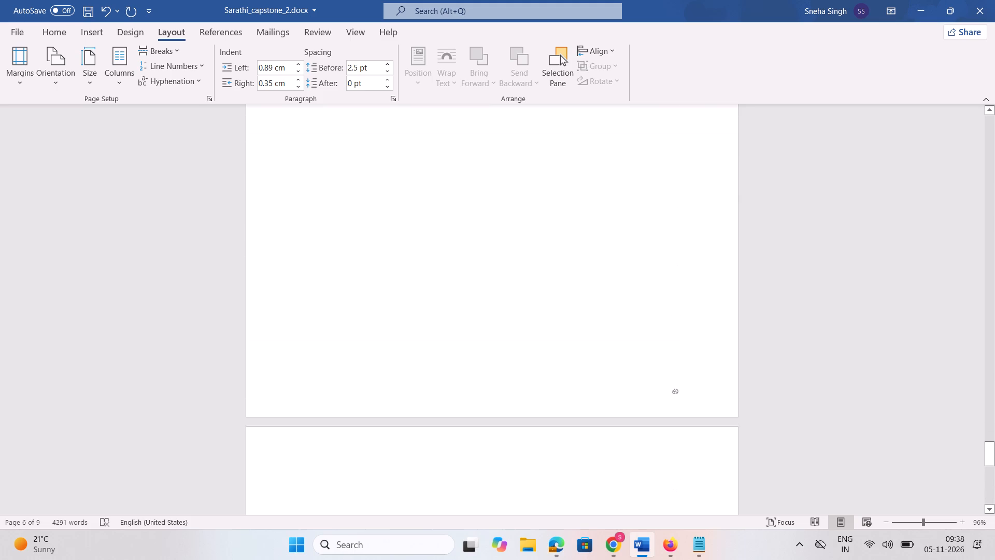
pyautogui.scroll(4, 406, 430)
pyautogui.scroll(-1, 406, 430)
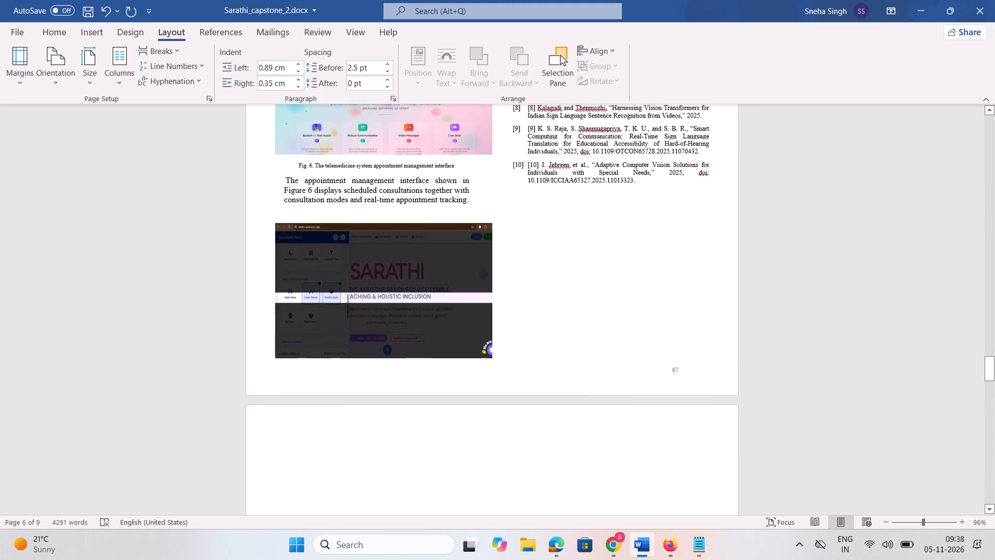
pyautogui.scroll(-1, 406, 430)
pyautogui.doubleClick(329, 420)
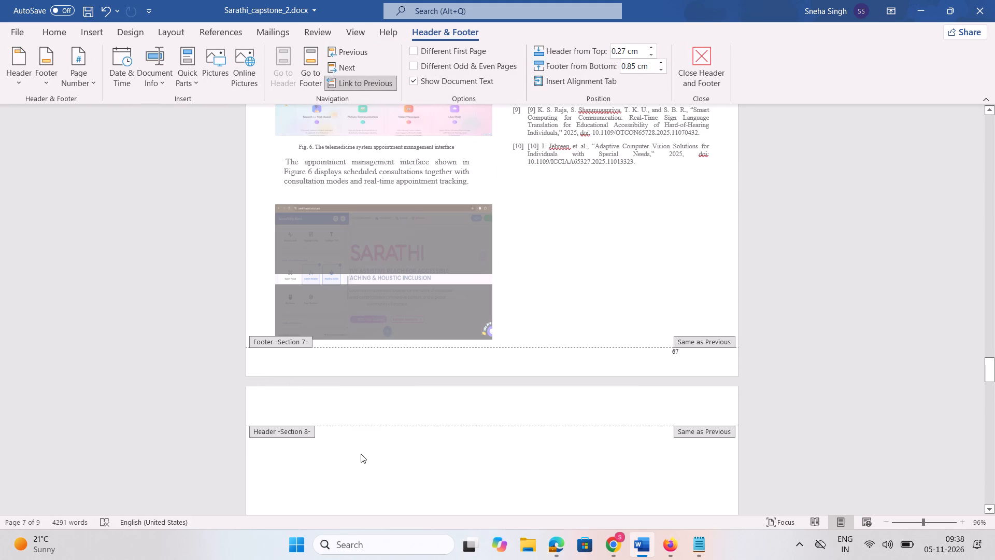
pyautogui.doubleClick(361, 454)
pyautogui.scroll(-4, 361, 454)
pyautogui.scroll(3, 361, 454)
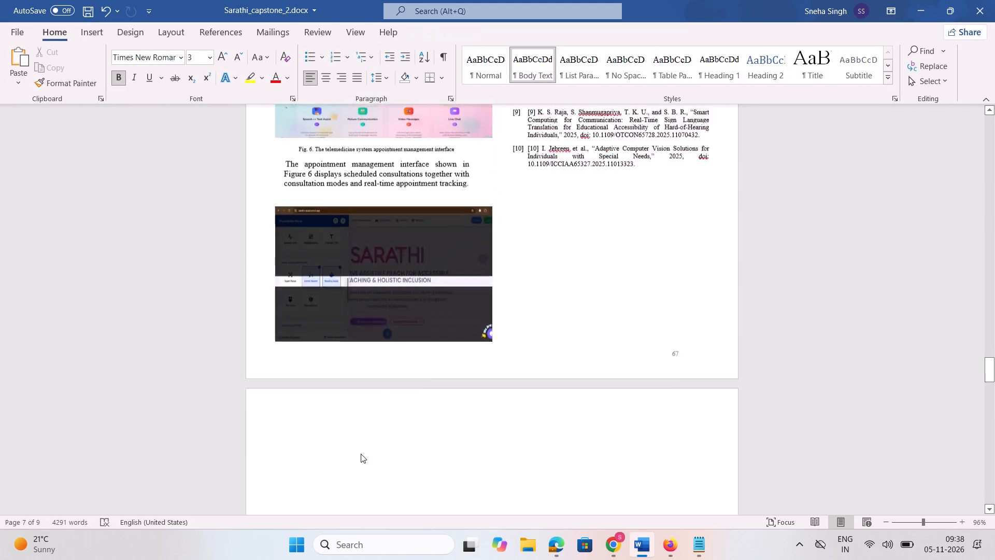
pyautogui.scroll(4, 361, 454)
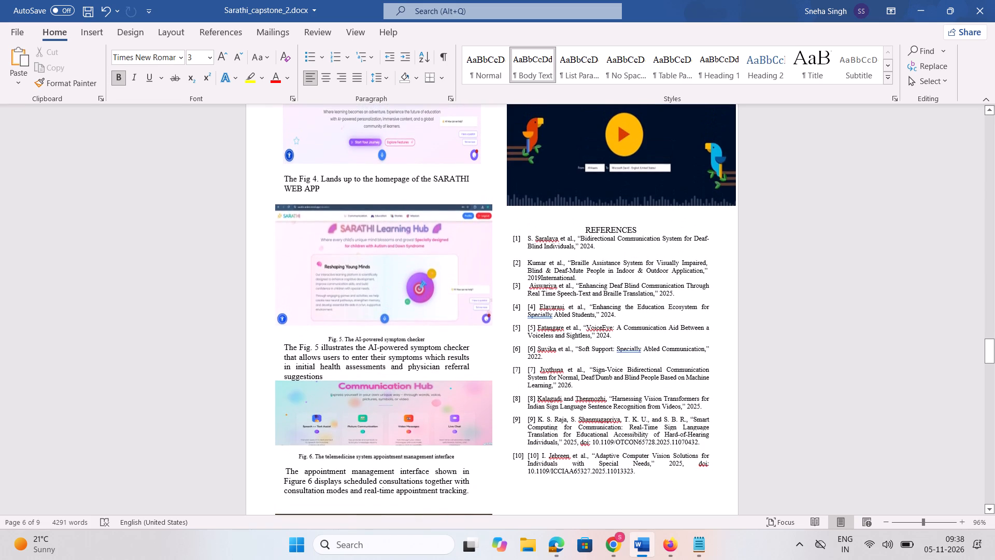
pyautogui.scroll(-19, 361, 454)
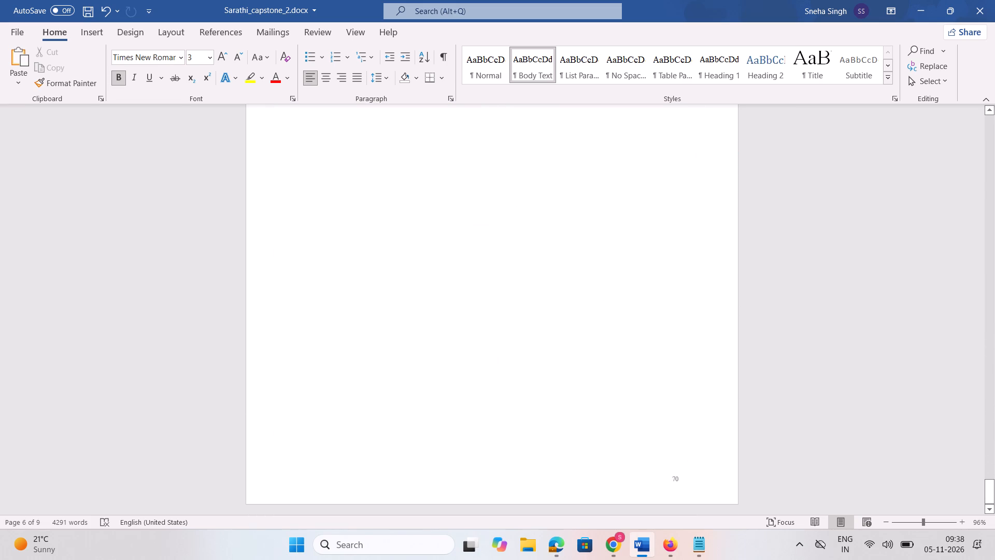
pyautogui.click(431, 451)
# Review the two-column layout from the METHODOLOGY section through the flowcharts, results, web app screenshots and references.
pyautogui.scroll(10, 431, 451)
pyautogui.scroll(-1, 431, 451)
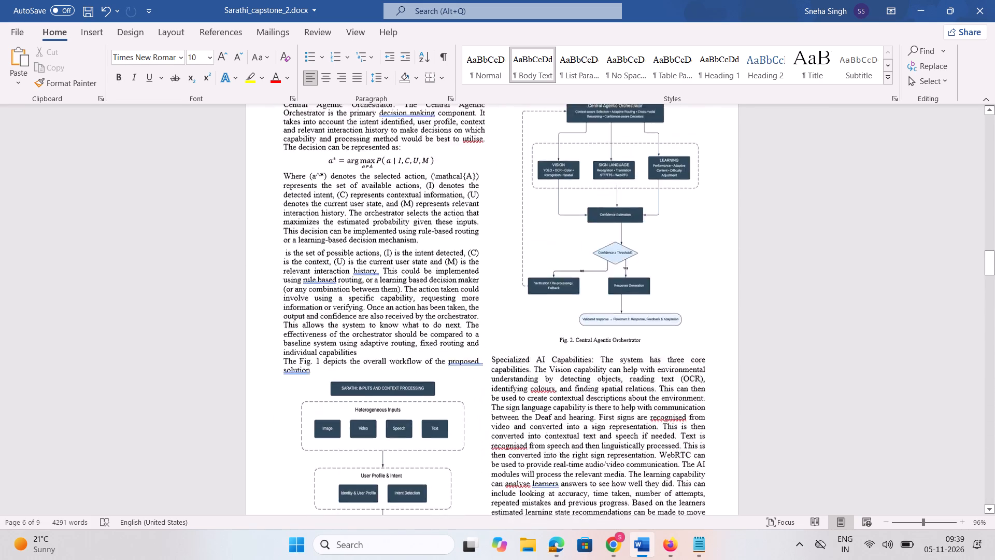
pyautogui.scroll(-8, 431, 451)
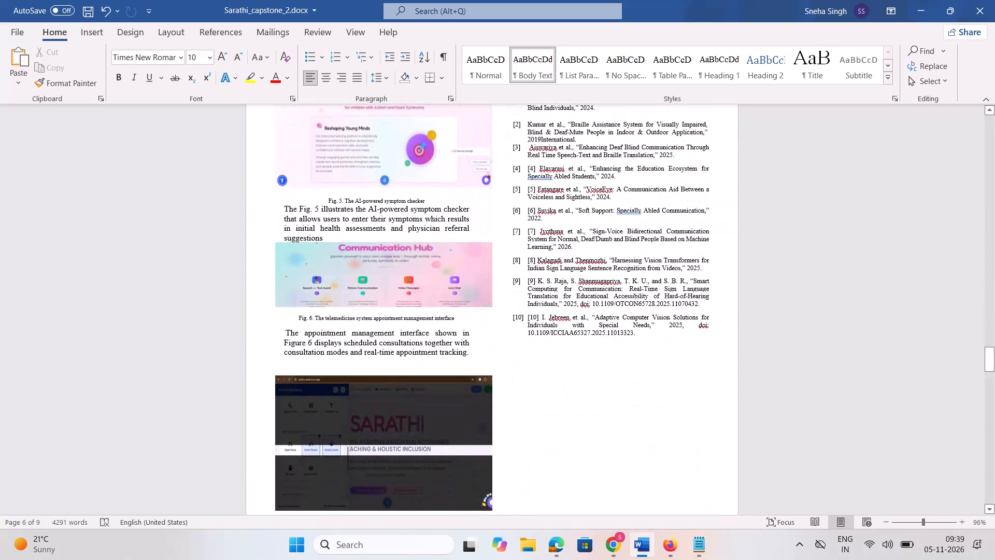
pyautogui.scroll(-1, 465, 358)
pyautogui.scroll(1, 561, 331)
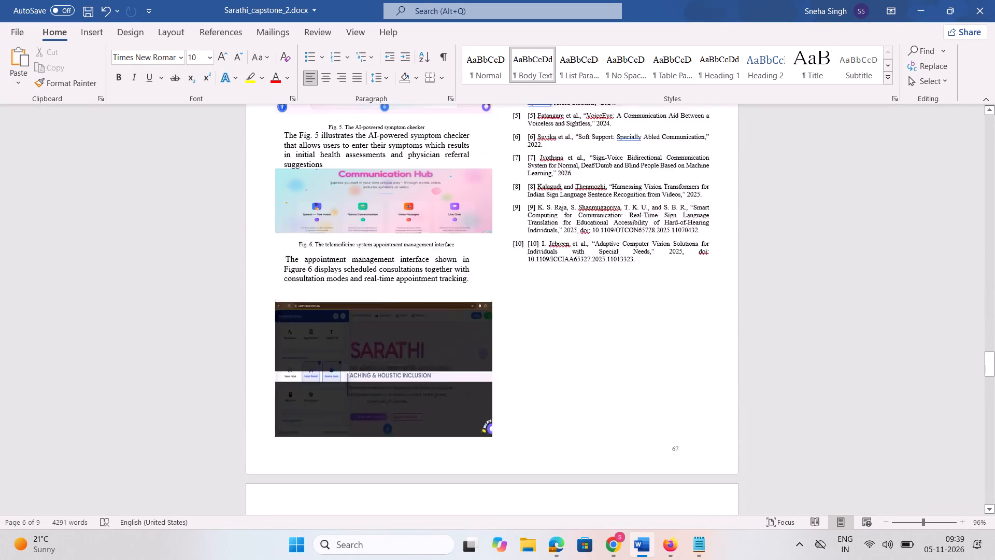
pyautogui.scroll(1, 561, 331)
pyautogui.scroll(7, 502, 377)
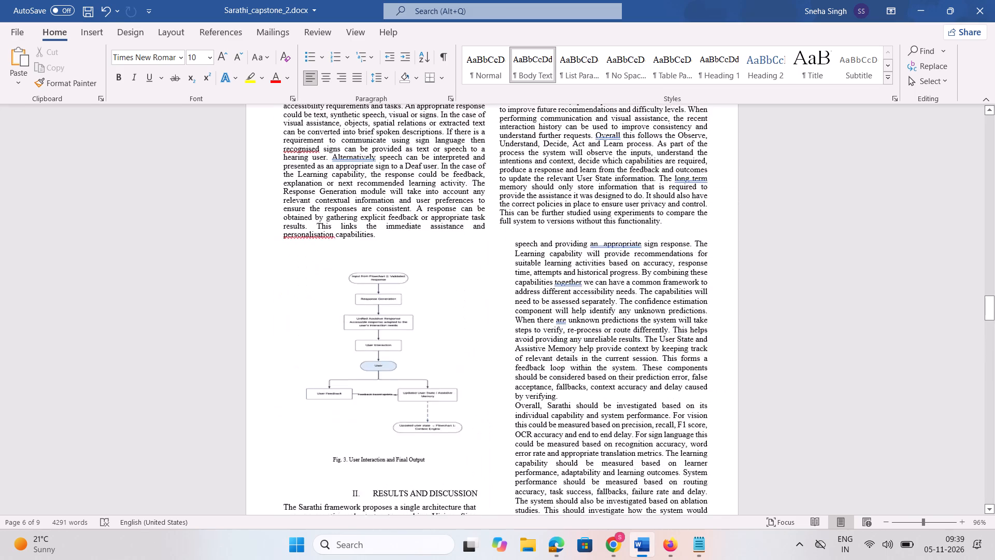
pyautogui.scroll(8, 502, 377)
pyautogui.scroll(-1, 502, 377)
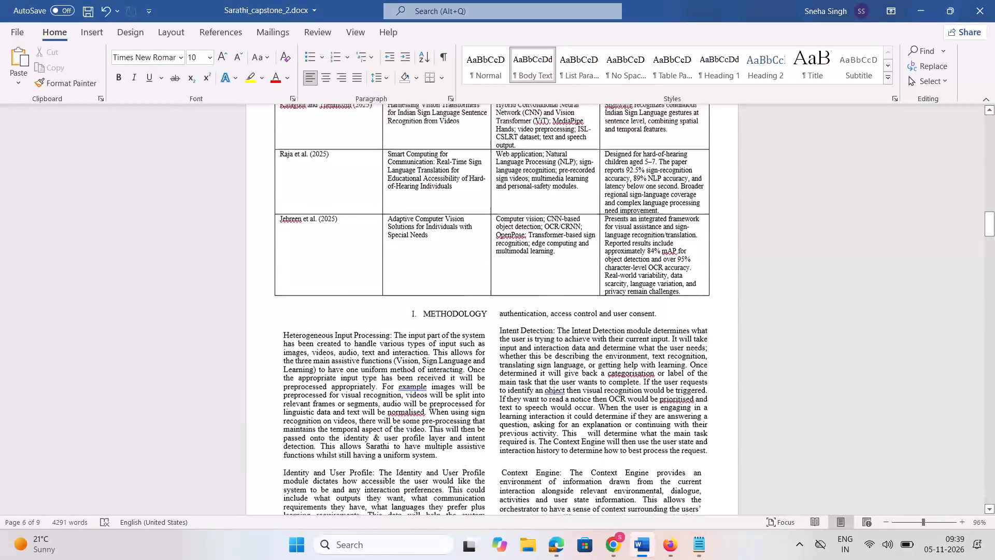
pyautogui.scroll(-3, 502, 377)
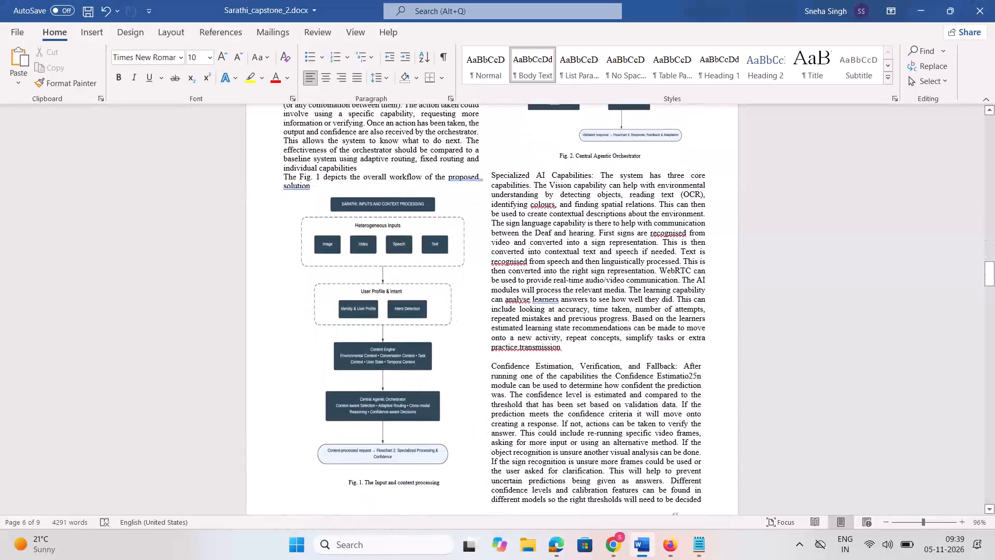
pyautogui.scroll(-1, 588, 194)
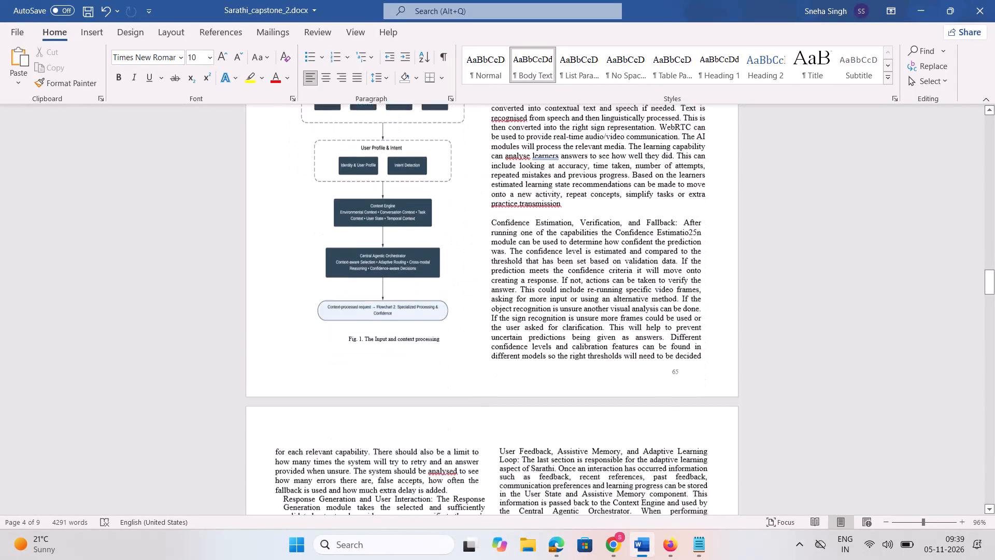
pyautogui.scroll(-3, 588, 194)
# Check the literature review paragraphs on page 2 against the draft text in Notepad, and look over the summary table.
pyautogui.scroll(1, 588, 194)
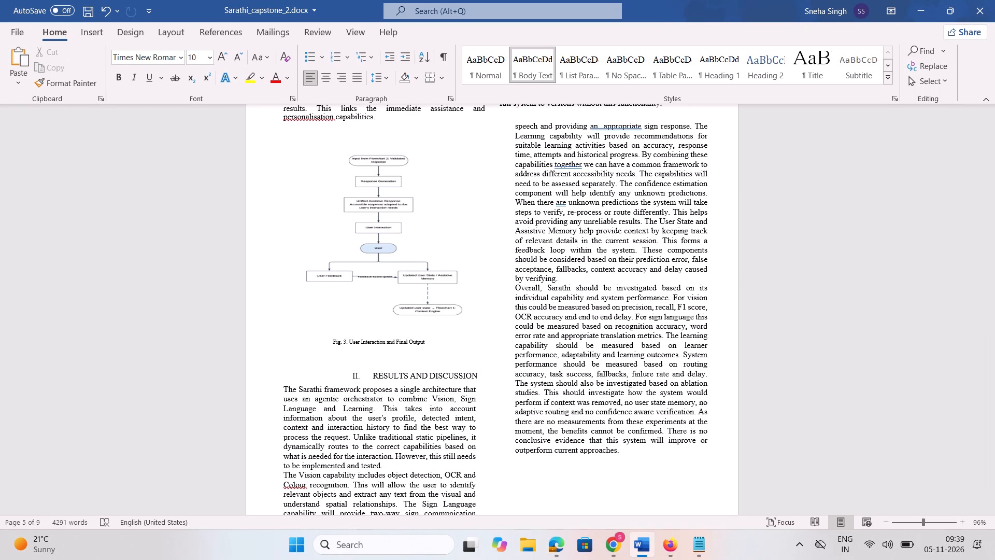
pyautogui.scroll(4, 369, 255)
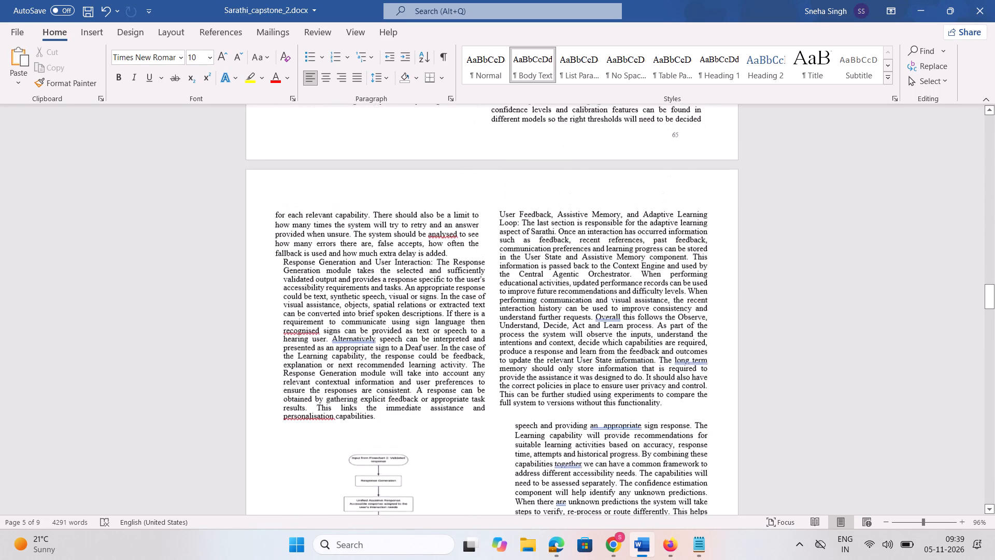
pyautogui.scroll(7, 369, 255)
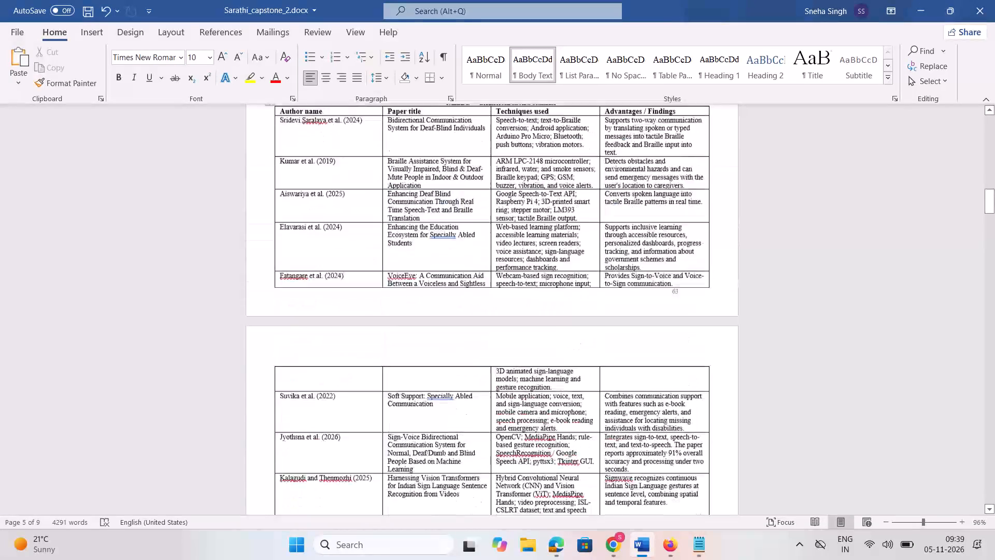
pyautogui.scroll(6, 369, 255)
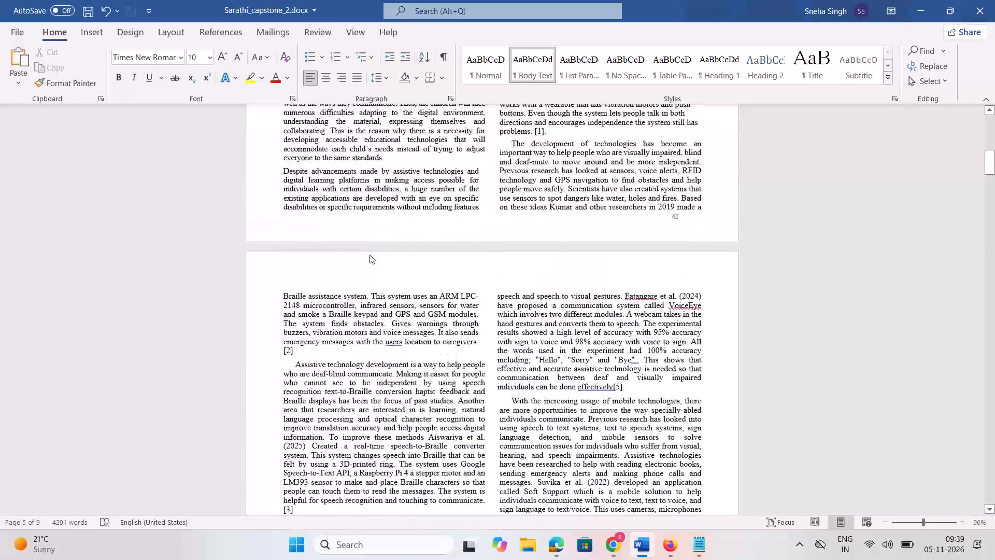
pyautogui.scroll(2, 369, 255)
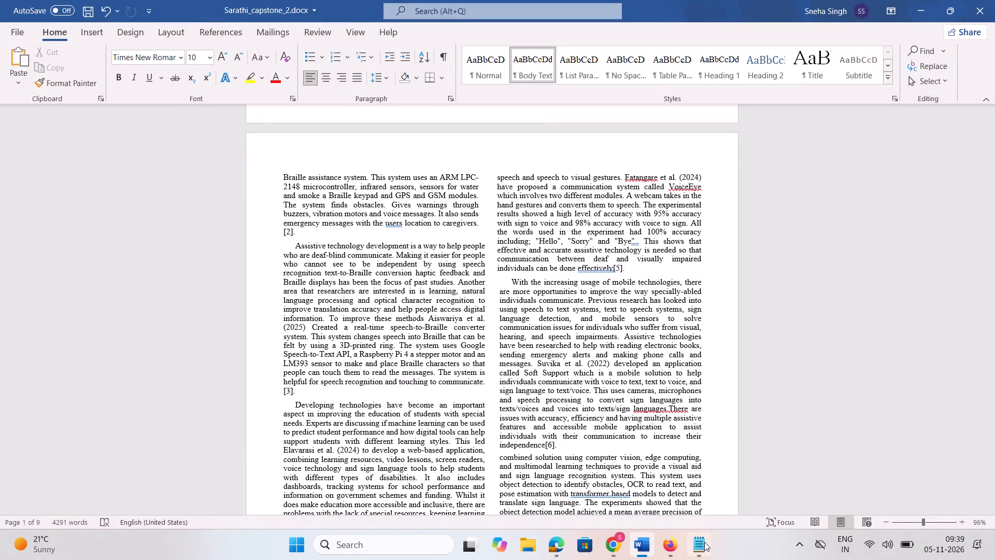
pyautogui.click(705, 543)
pyautogui.scroll(1, 718, 356)
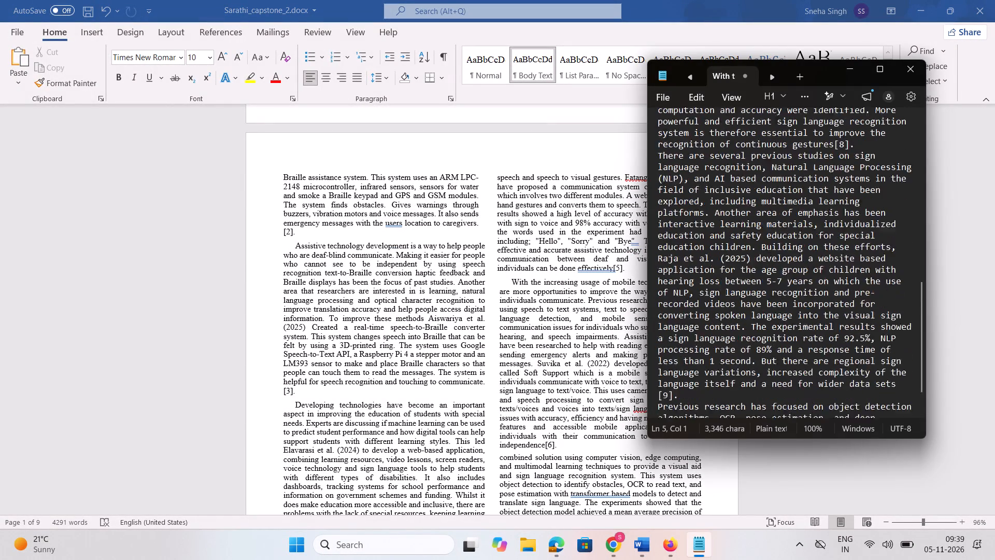
pyautogui.scroll(1, 718, 356)
pyautogui.click(501, 418)
pyautogui.scroll(-1, 501, 418)
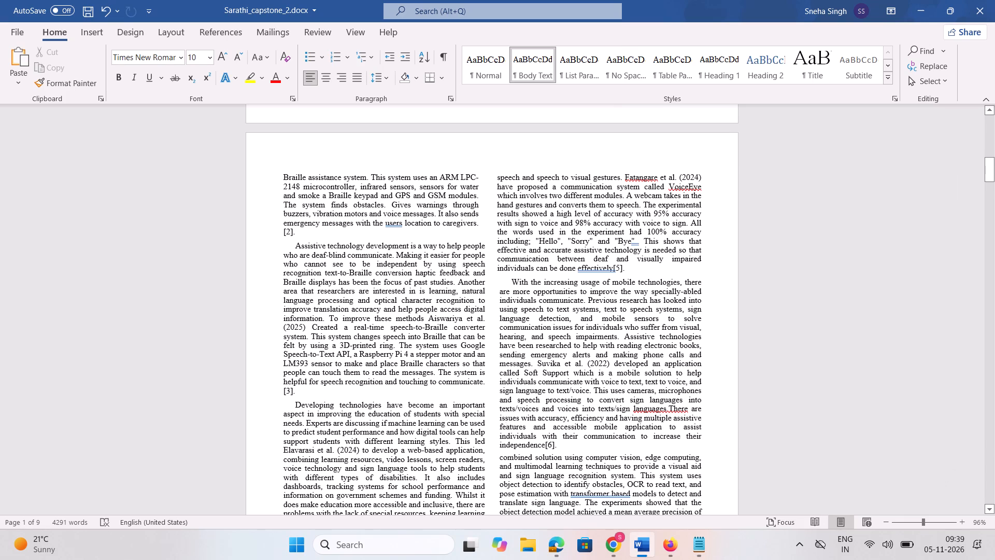
pyautogui.scroll(-1, 501, 418)
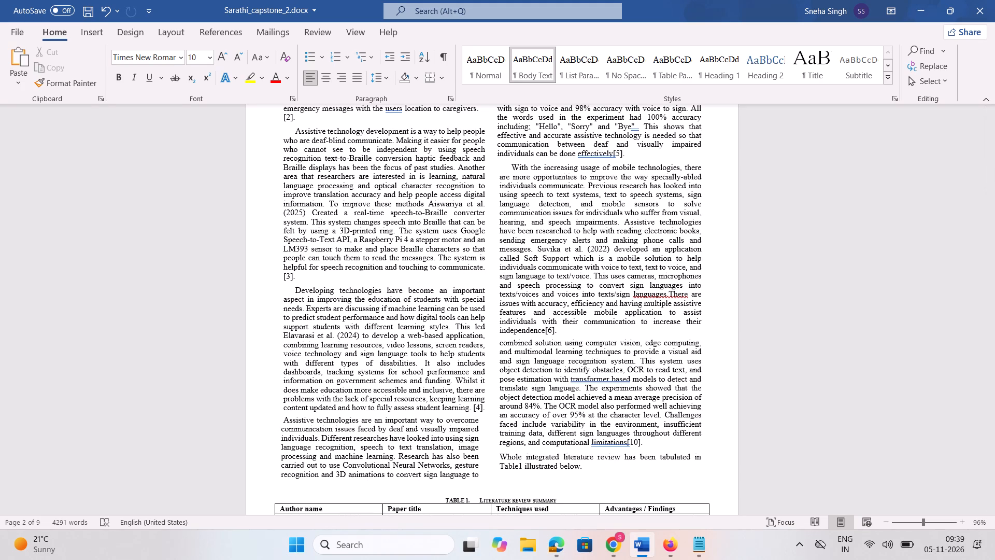
pyautogui.scroll(-3, 642, 433)
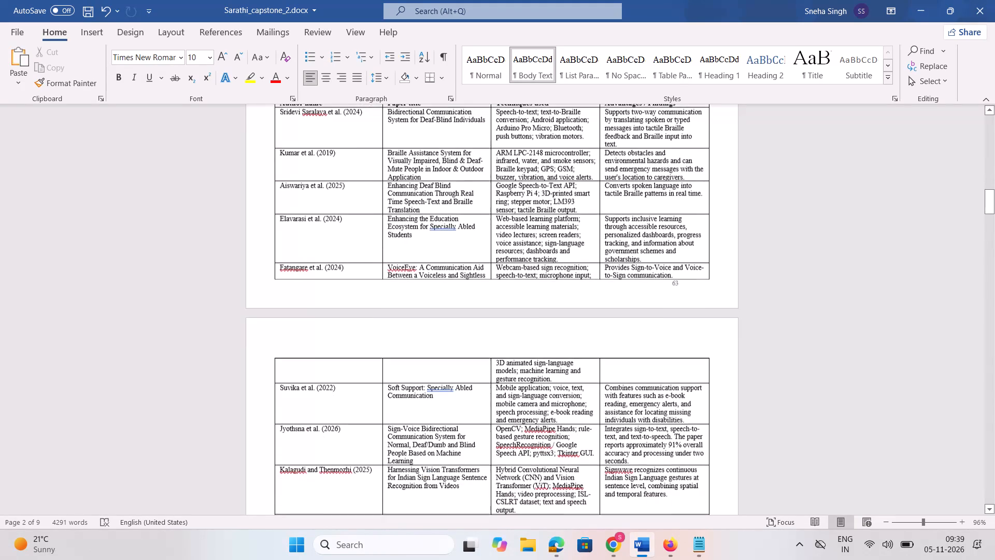
pyautogui.scroll(-7, 642, 433)
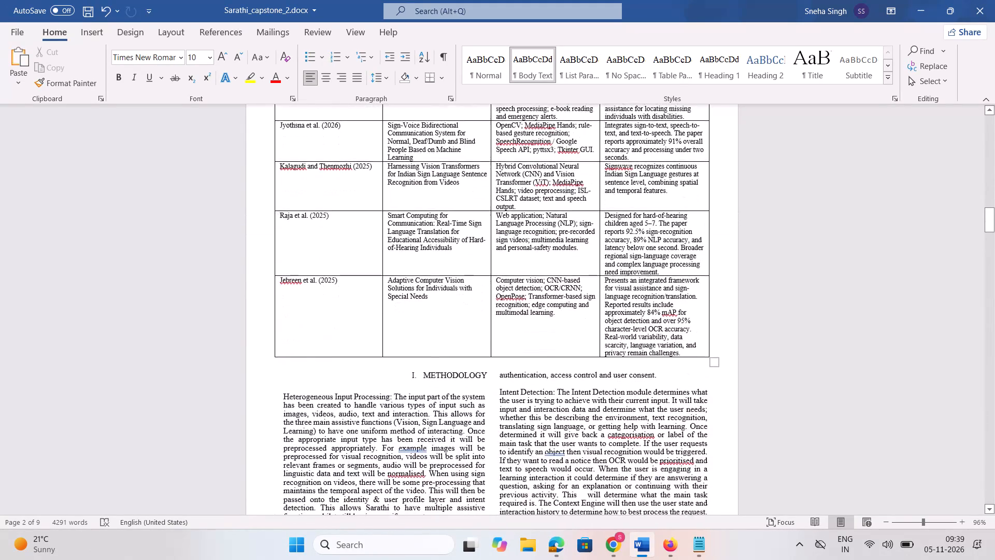
# Delete the page number text box from the footer of page 6 and return to the document body.
pyautogui.scroll(-9, 642, 433)
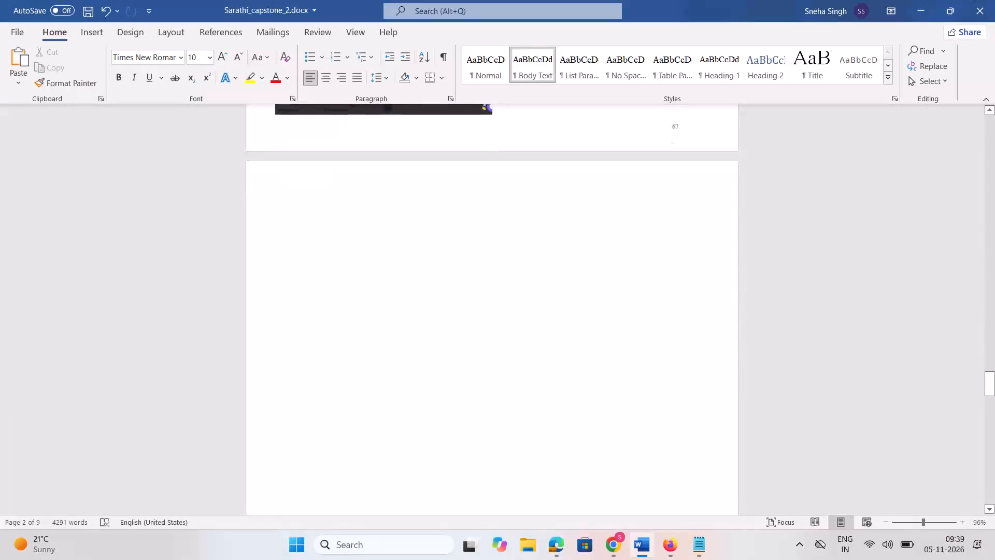
pyautogui.scroll(1, 642, 433)
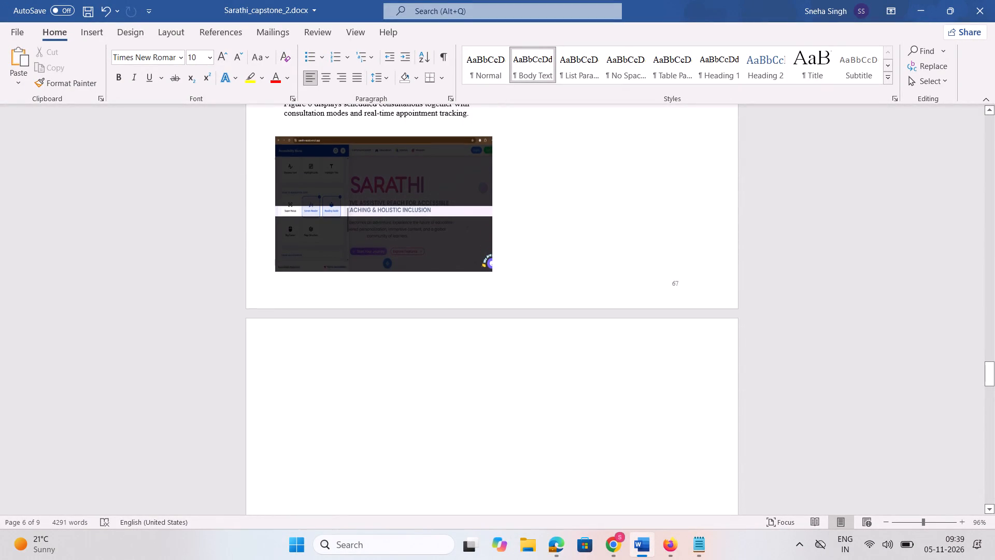
pyautogui.doubleClick(635, 261)
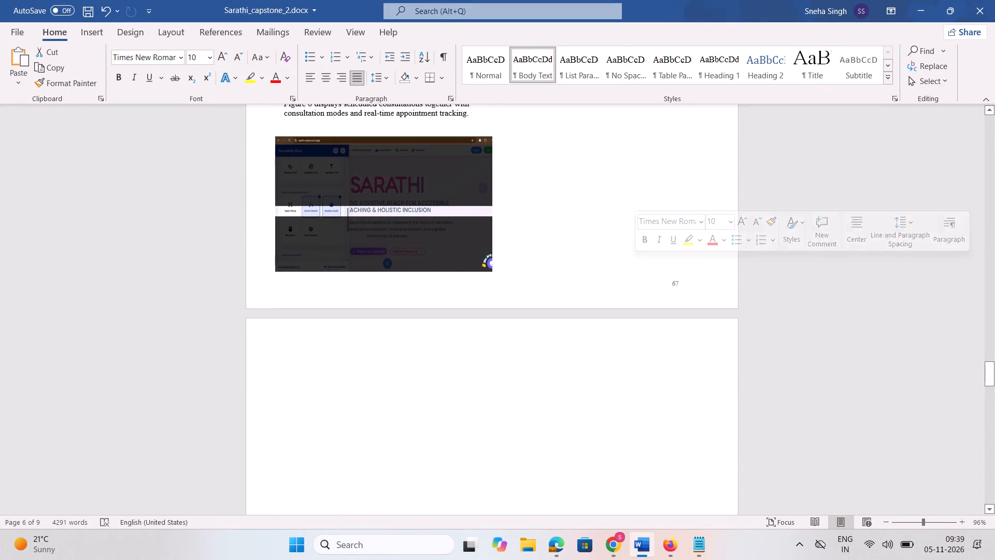
pyautogui.doubleClick(539, 260)
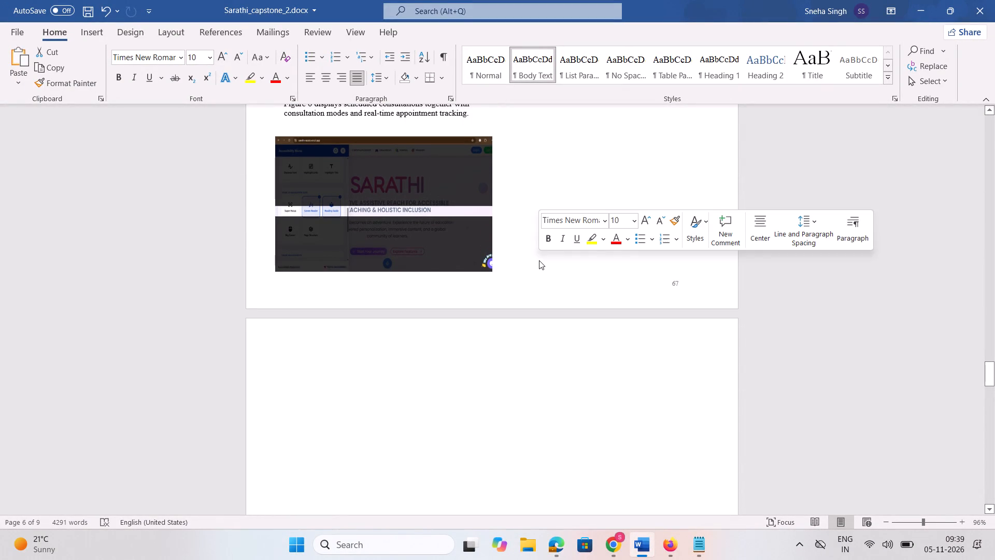
pyautogui.tripleClick(524, 223)
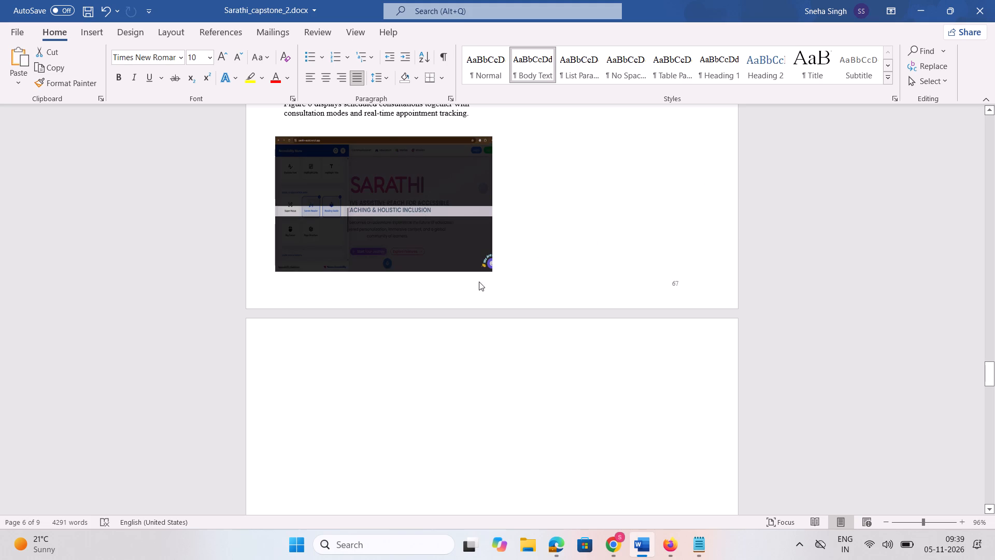
pyautogui.doubleClick(478, 289)
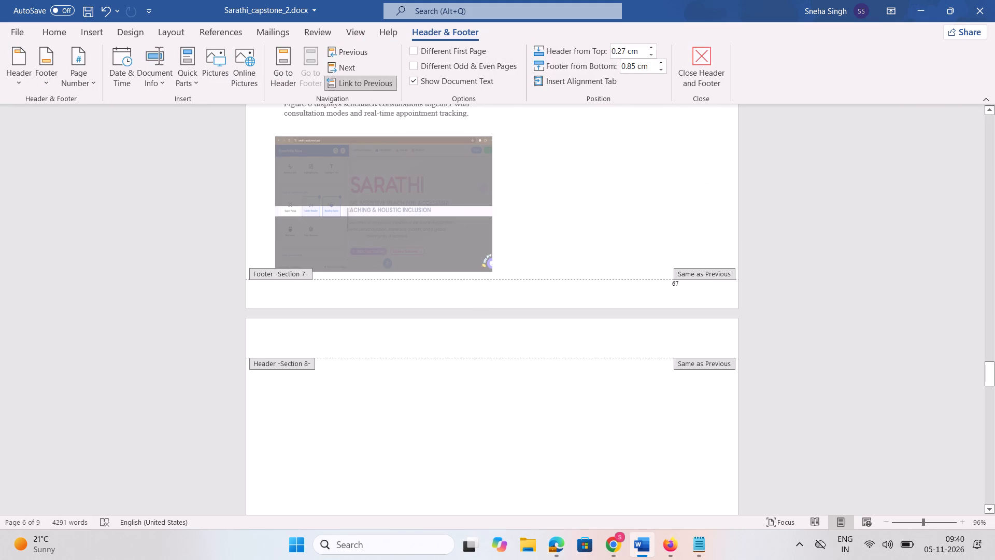
pyautogui.moveTo(684, 284); pyautogui.dragTo(678, 284)
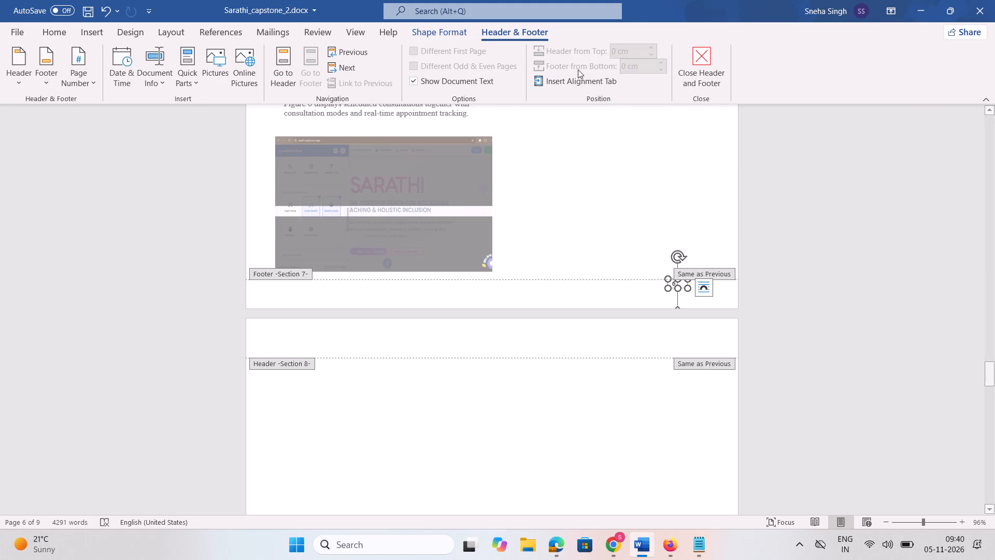
pyautogui.click(436, 32)
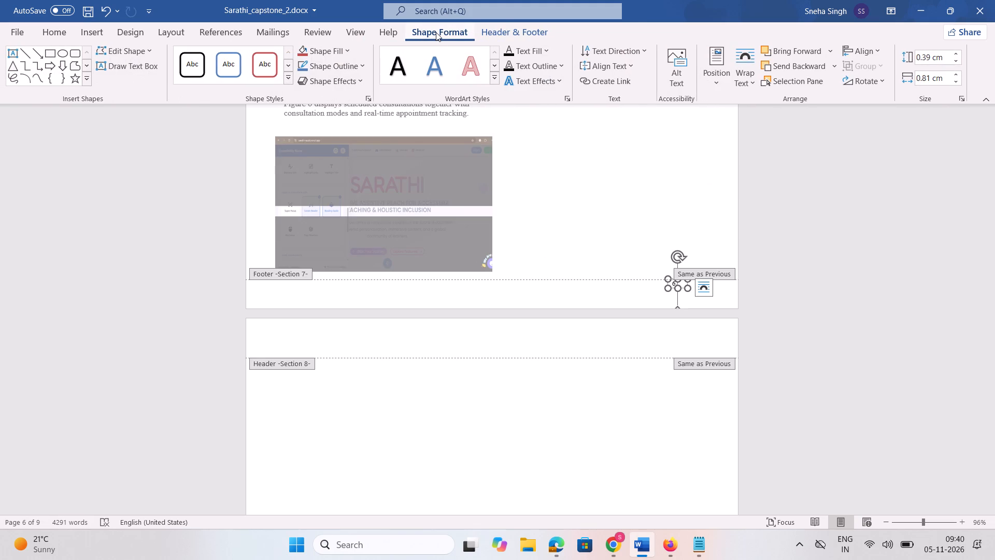
pyautogui.click(510, 34)
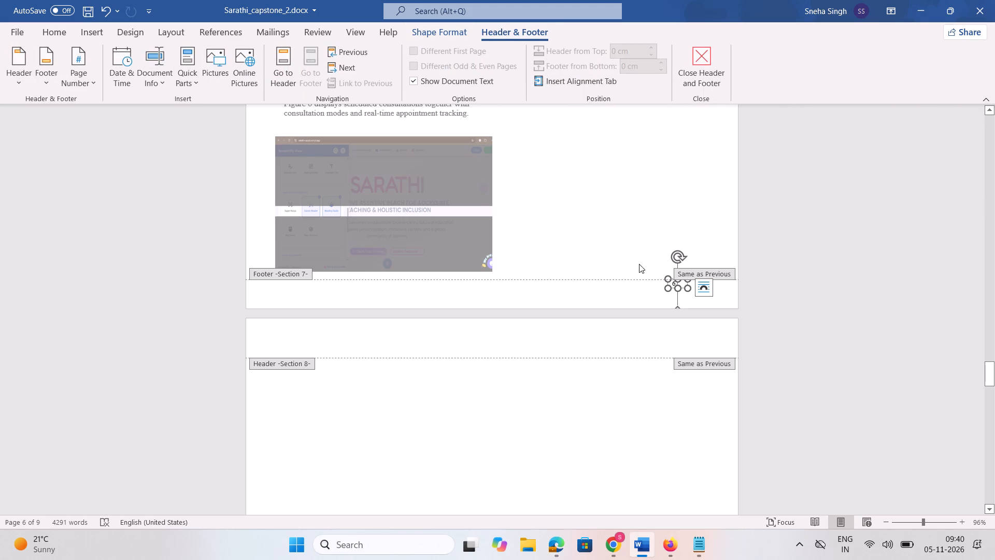
pyautogui.click(641, 293)
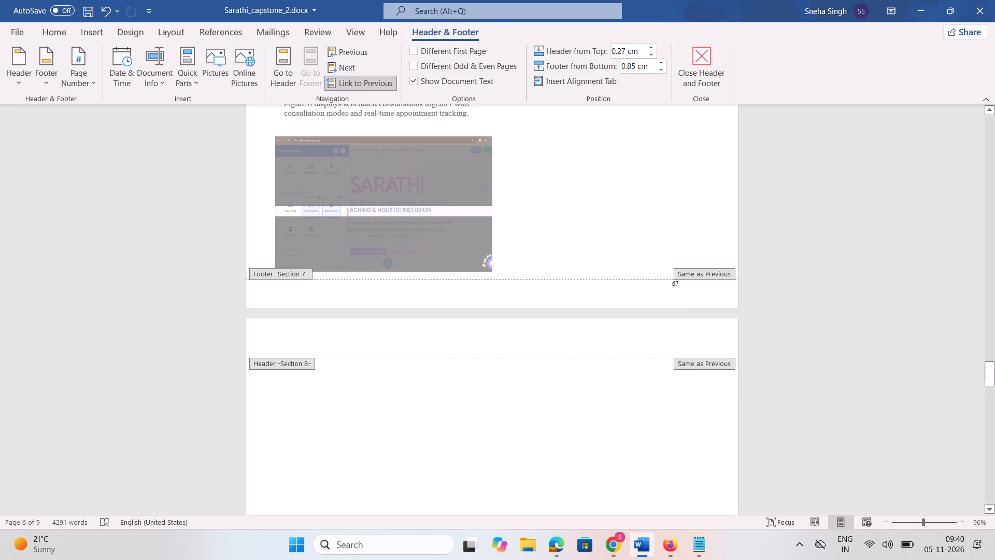
pyautogui.doubleClick(678, 283)
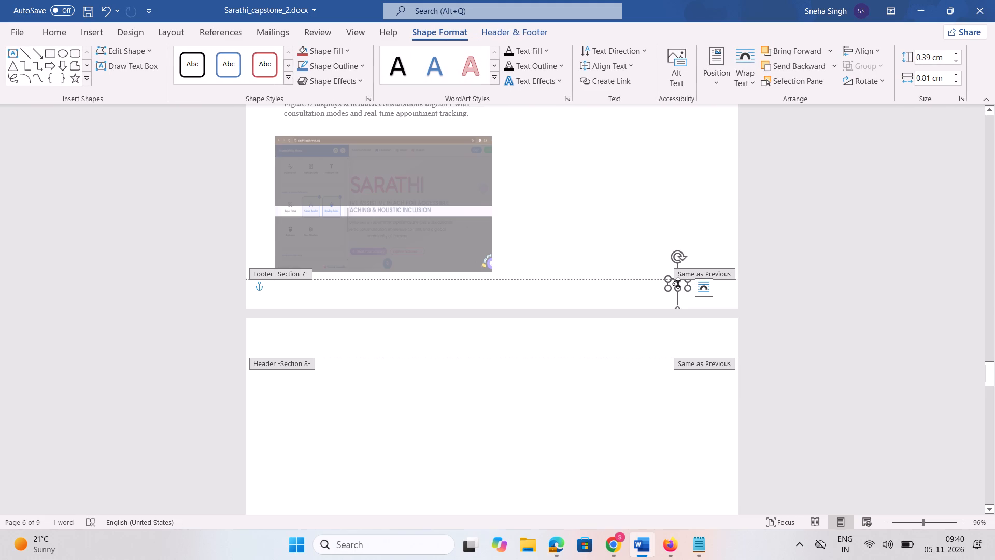
pyautogui.press('Delete')
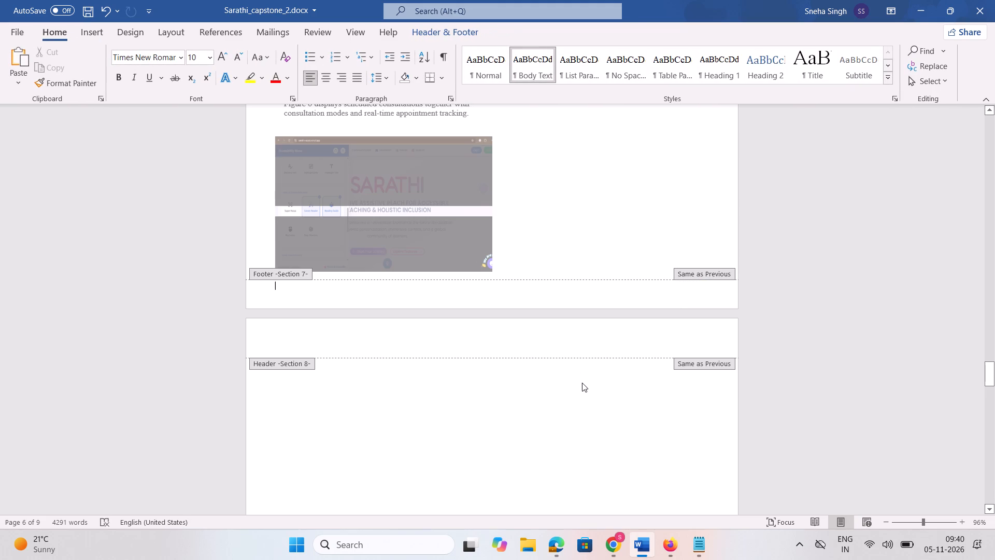
pyautogui.scroll(-5, 582, 383)
pyautogui.scroll(1, 582, 383)
pyautogui.doubleClick(582, 383)
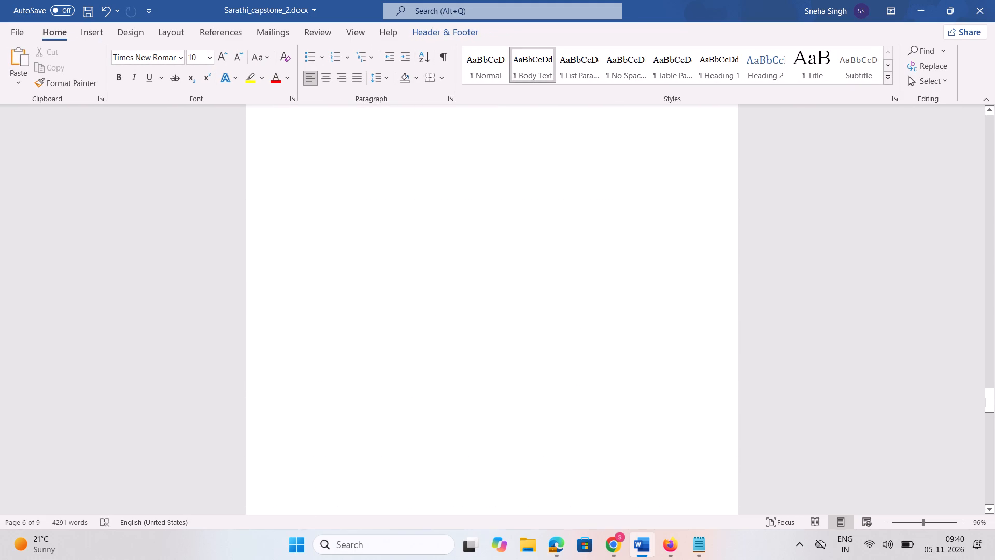
# Justify the first paragraph under the LITERATURE REVIEW heading, which starts "Assistive technologies are being developed".
pyautogui.scroll(19, 582, 383)
pyautogui.scroll(9, 582, 383)
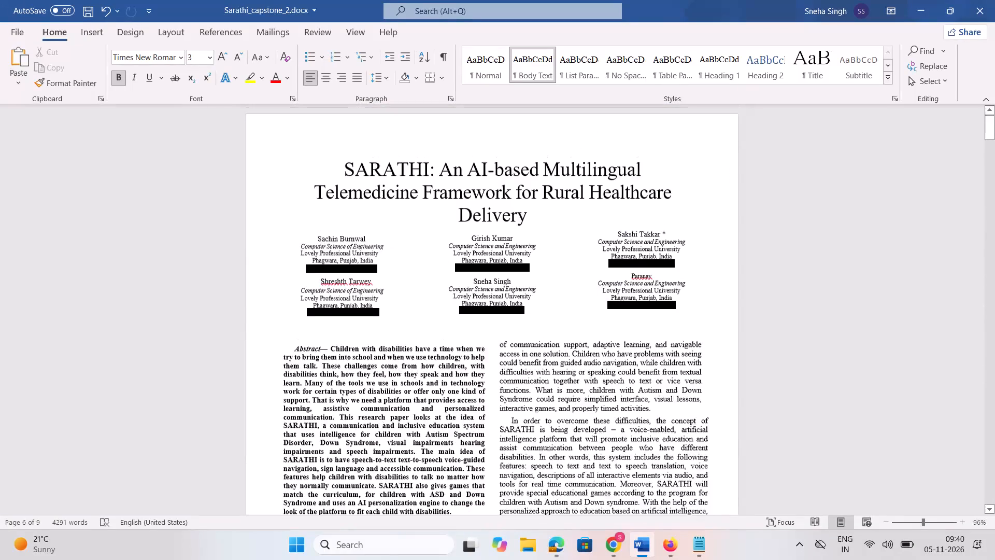
pyautogui.scroll(4, 582, 383)
pyautogui.scroll(-2, 582, 383)
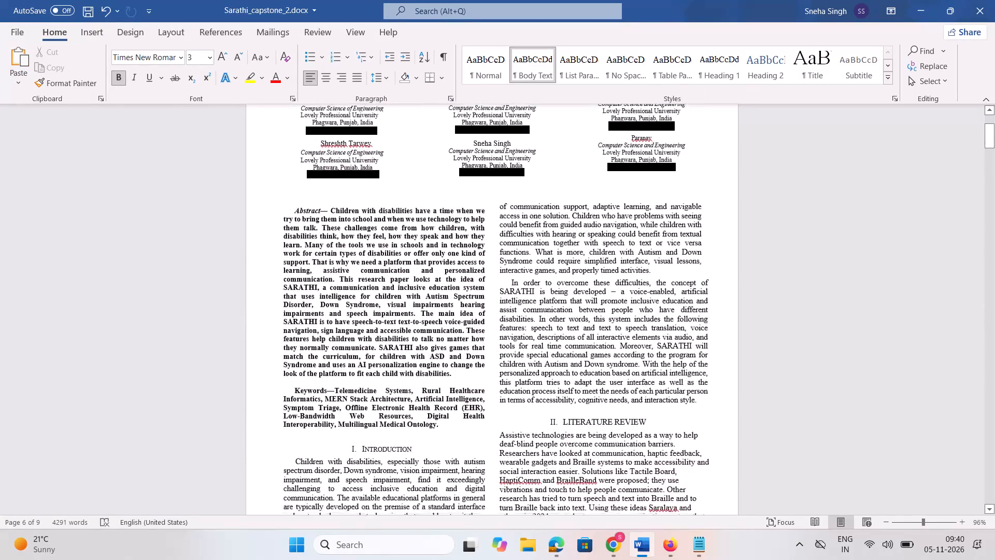
pyautogui.scroll(-3, 582, 383)
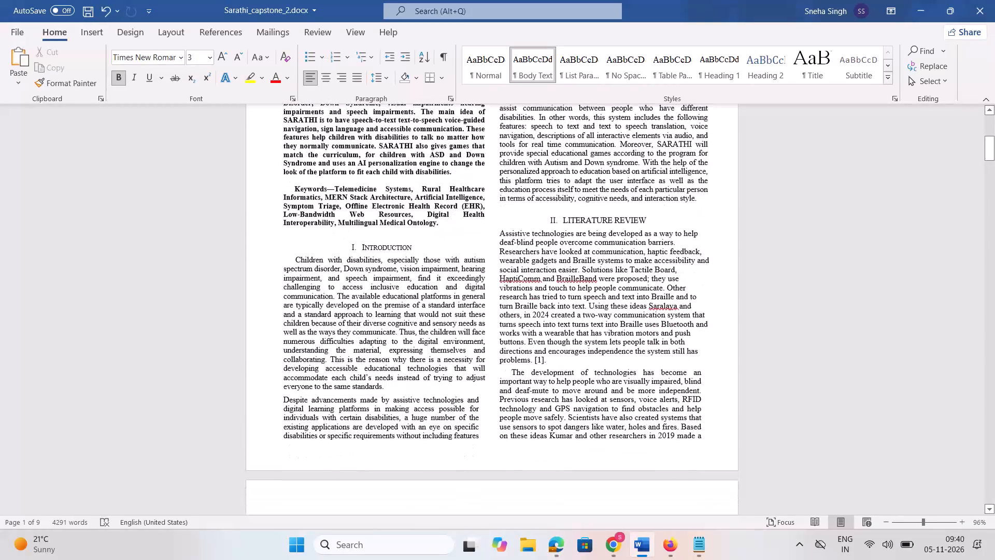
pyautogui.moveTo(500, 234); pyautogui.dragTo(699, 353)
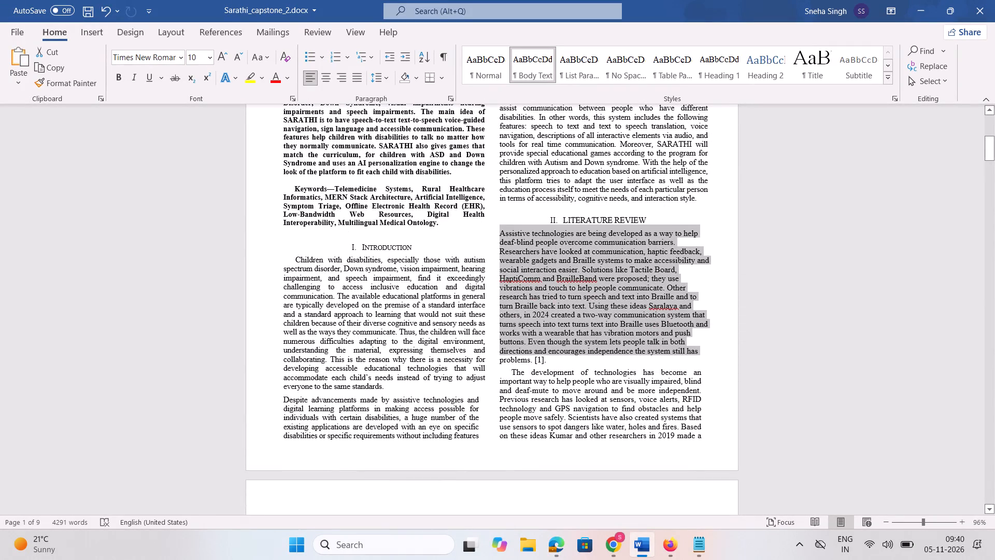
pyautogui.click(353, 81)
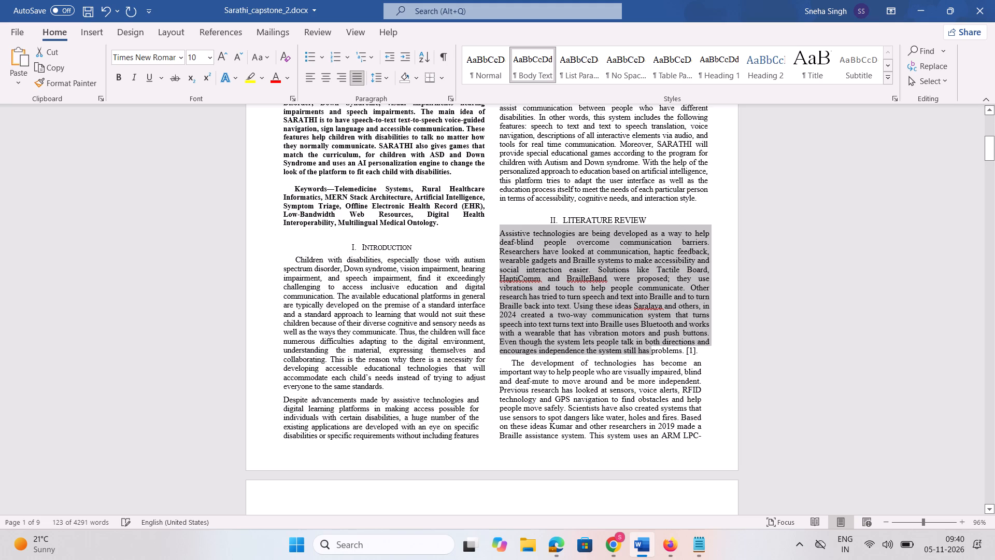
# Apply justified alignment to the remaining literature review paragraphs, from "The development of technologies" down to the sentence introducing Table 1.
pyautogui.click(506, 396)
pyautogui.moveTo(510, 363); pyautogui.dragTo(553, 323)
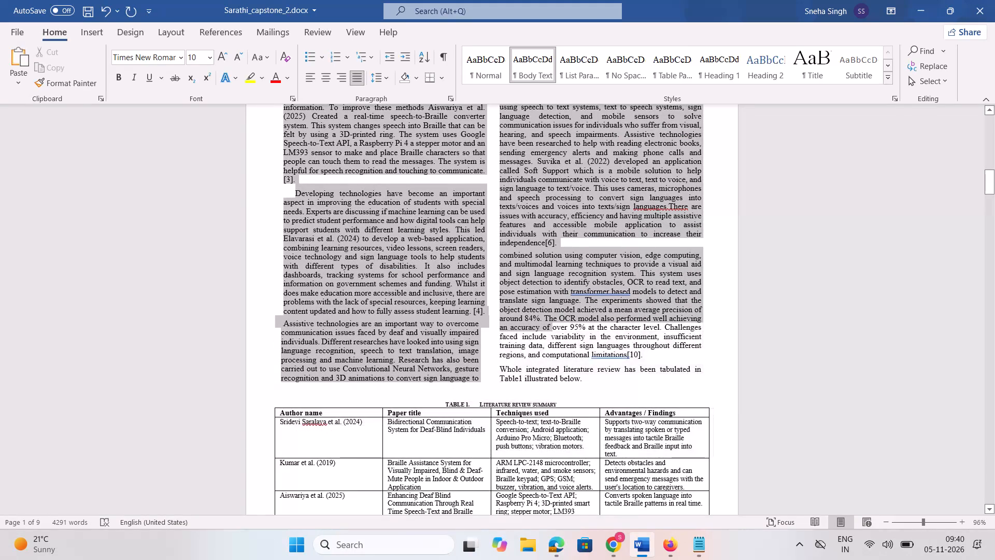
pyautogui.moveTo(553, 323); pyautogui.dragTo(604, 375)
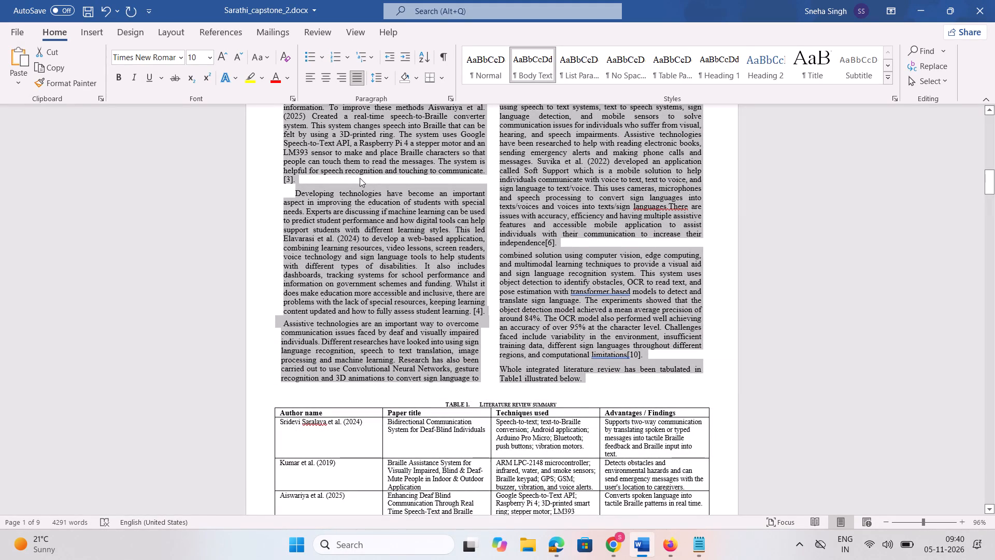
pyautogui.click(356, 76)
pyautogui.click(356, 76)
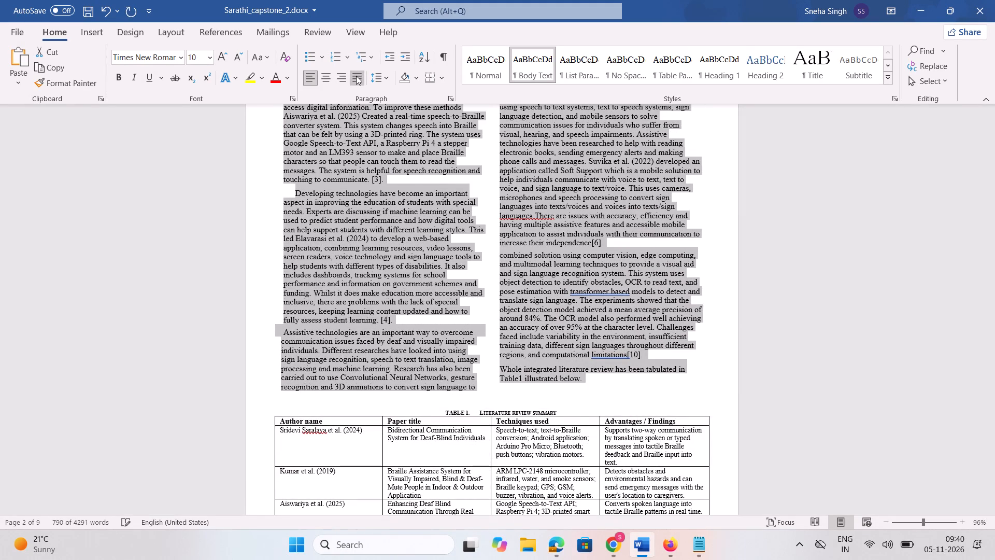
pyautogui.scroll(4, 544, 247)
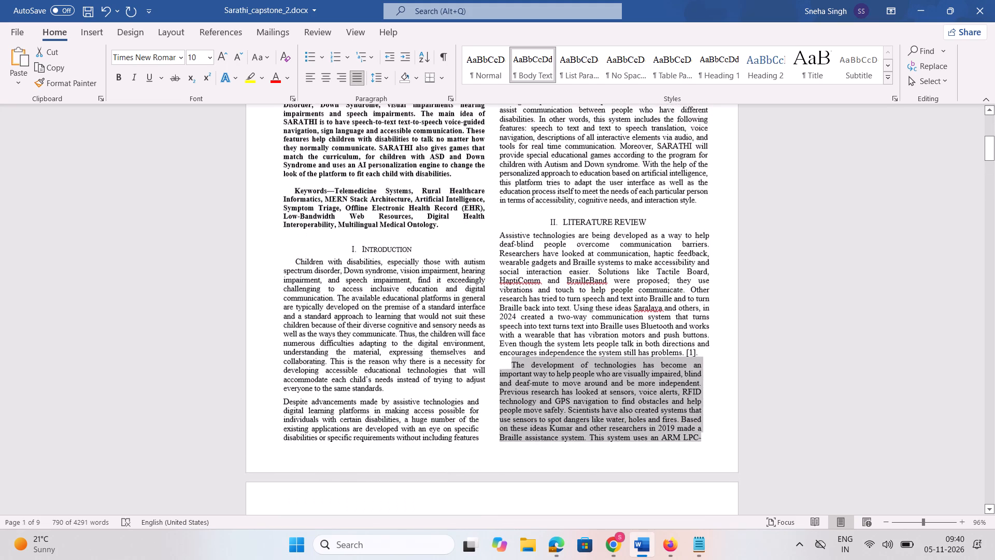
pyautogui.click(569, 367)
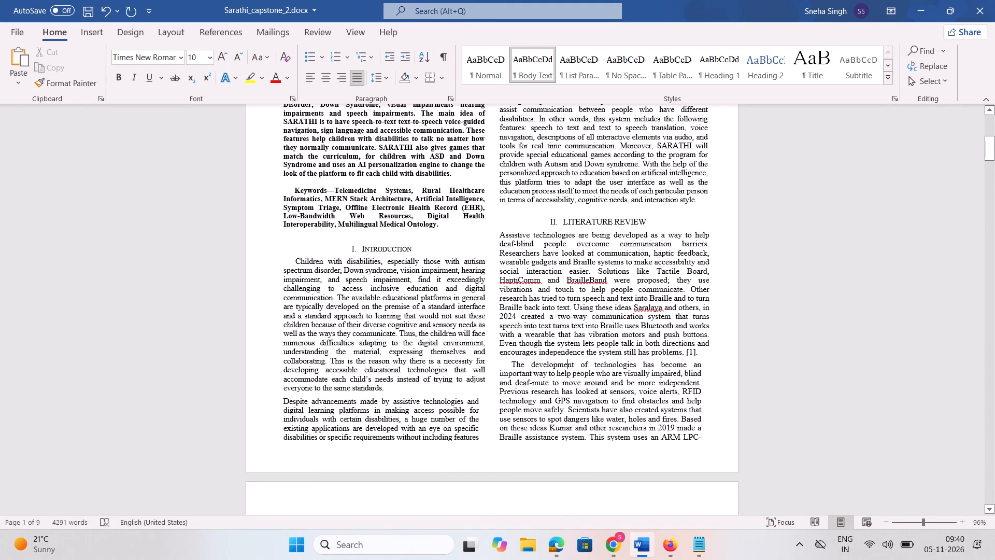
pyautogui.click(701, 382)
# Insert a space between "effectively" and the citation [5] in the literature review on page 2.
pyautogui.scroll(1, 623, 403)
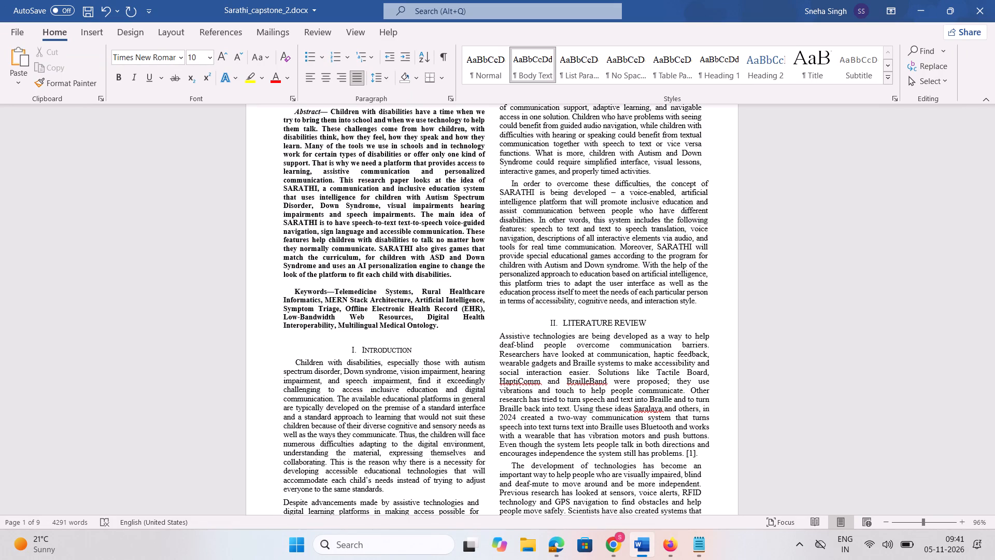
pyautogui.scroll(-1, 663, 365)
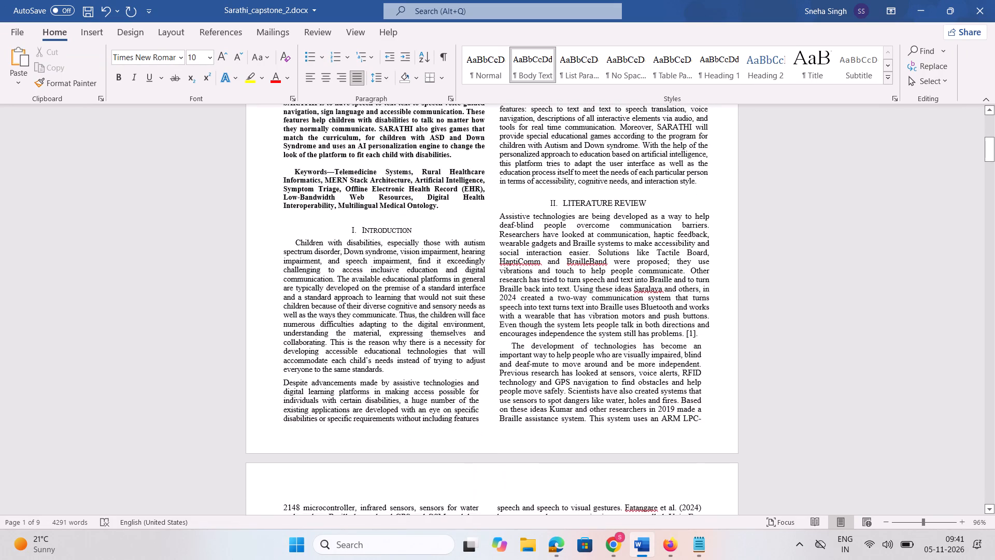
pyautogui.scroll(2, 686, 402)
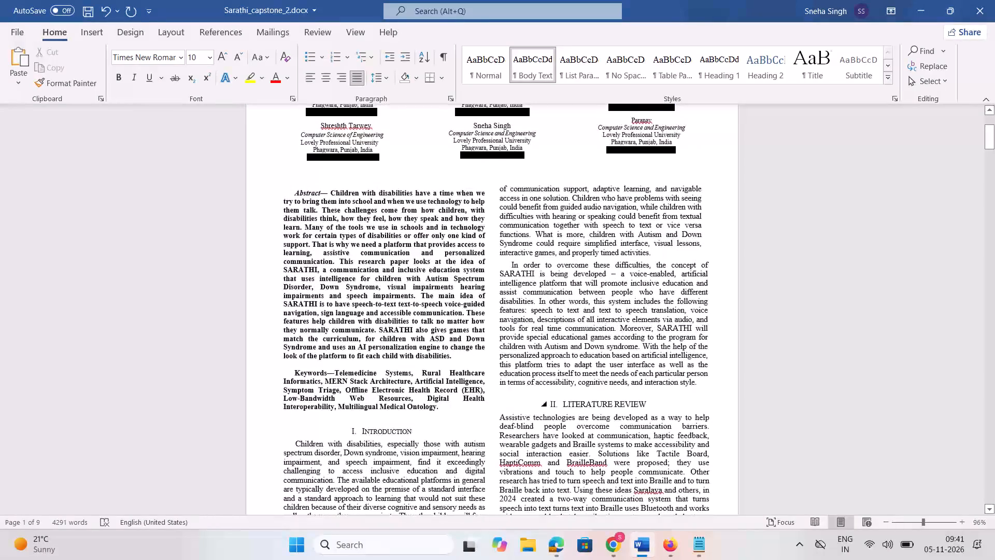
pyautogui.scroll(-2, 648, 339)
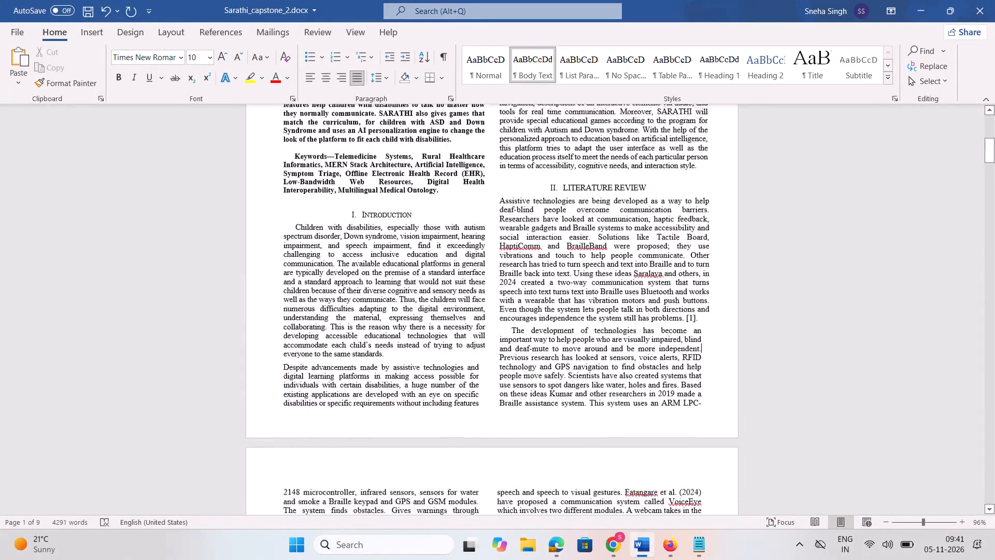
pyautogui.scroll(-3, 648, 339)
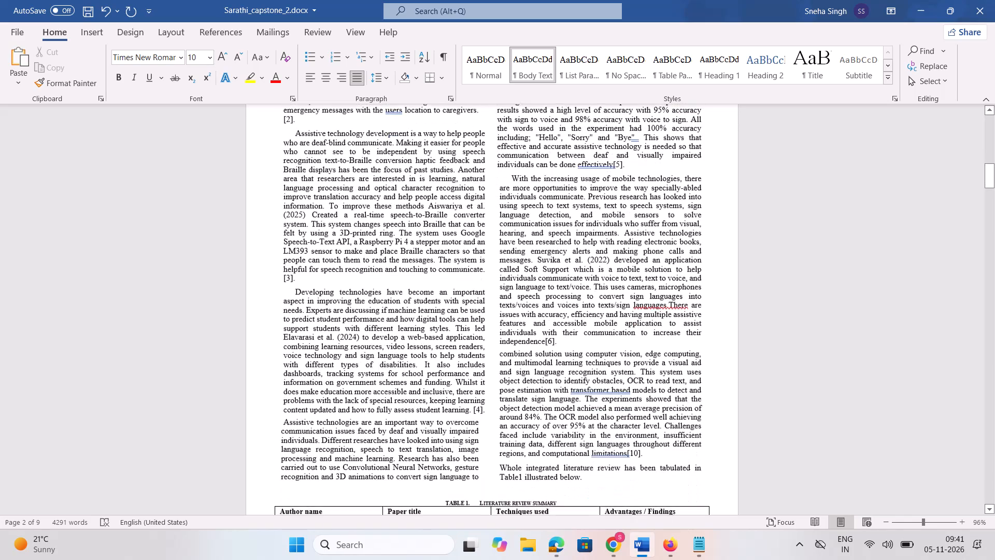
pyautogui.scroll(1, 648, 339)
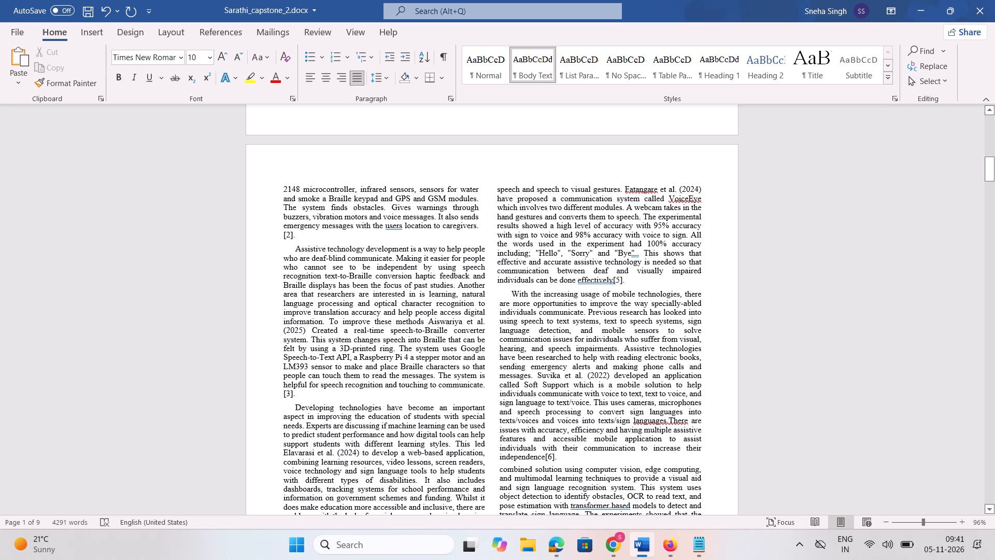
pyautogui.click(614, 280)
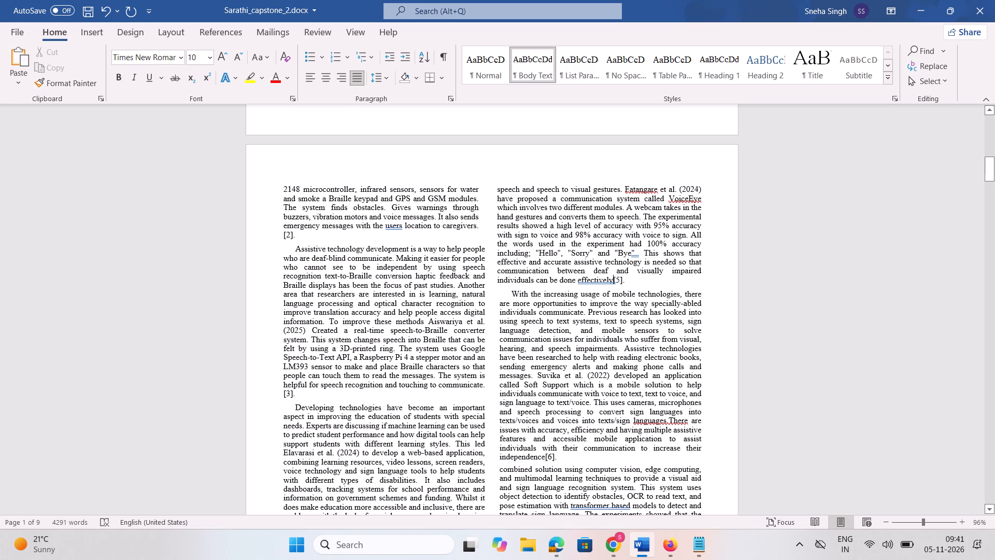
pyautogui.press('space')
# Look through the pages from the literature review table to the end of the references and the blank page after them.
pyautogui.scroll(-5, 610, 365)
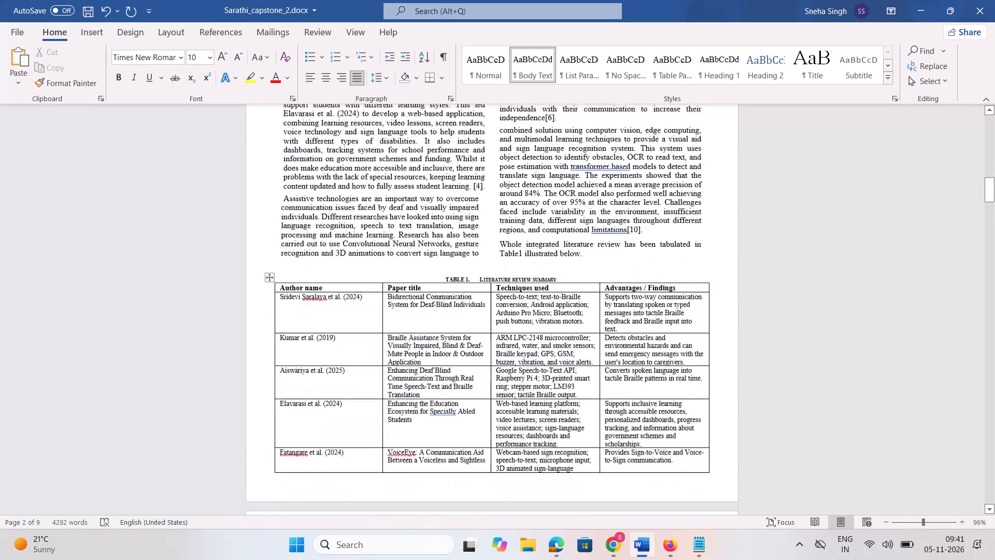
pyautogui.scroll(-7, 610, 365)
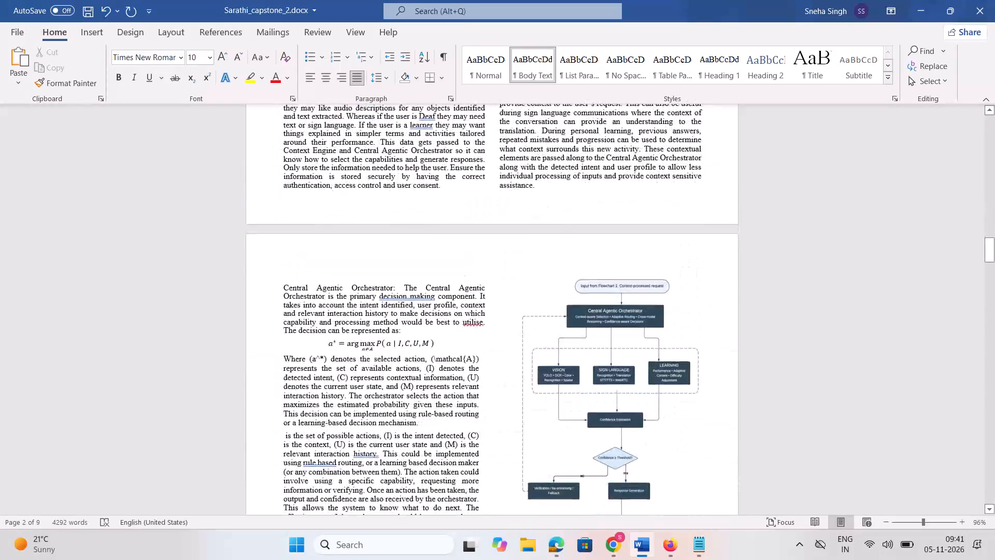
pyautogui.scroll(-5, 610, 365)
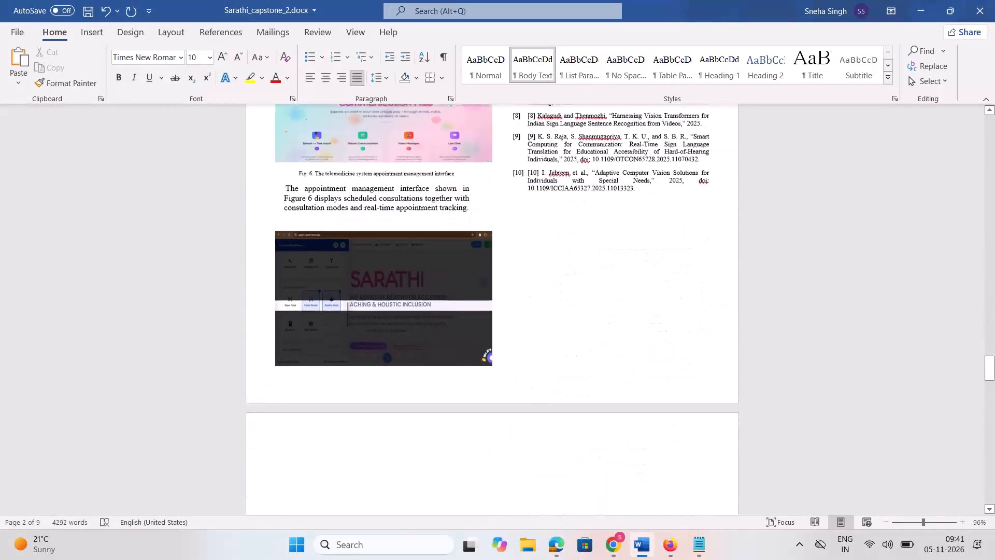
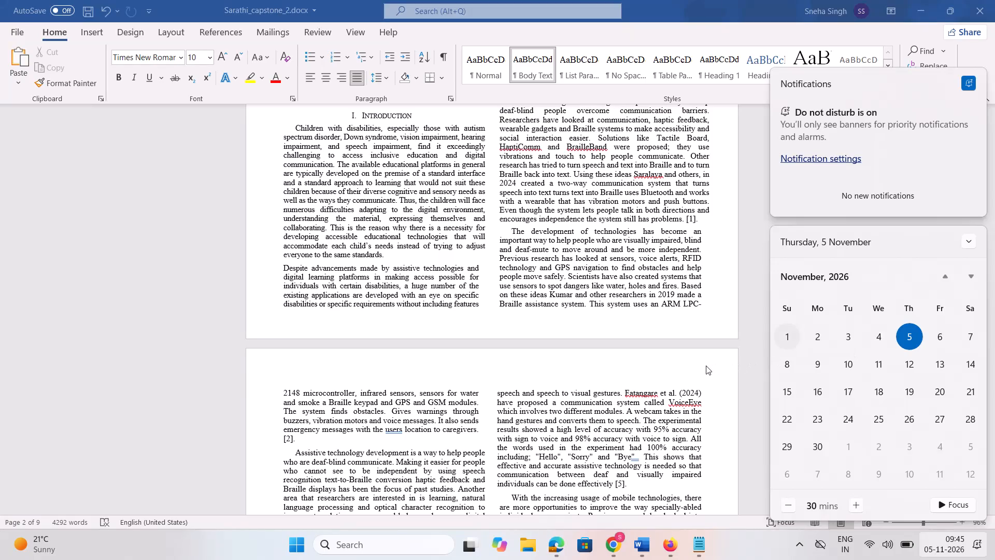
# Dismiss the notifications and look through the paper from the introduction to the SARATHI screenshots and references on page 6.
pyautogui.click(706, 366)
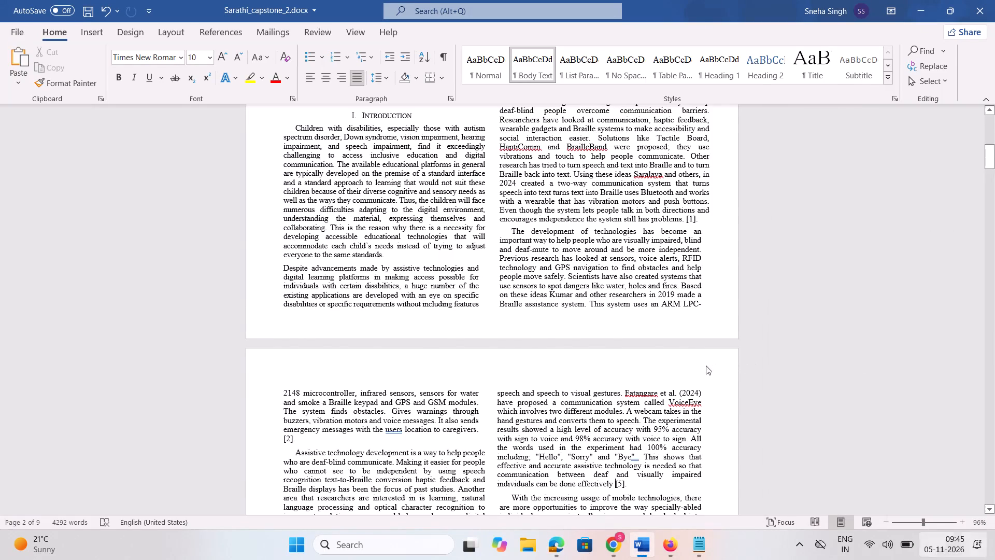
pyautogui.scroll(-12, 706, 366)
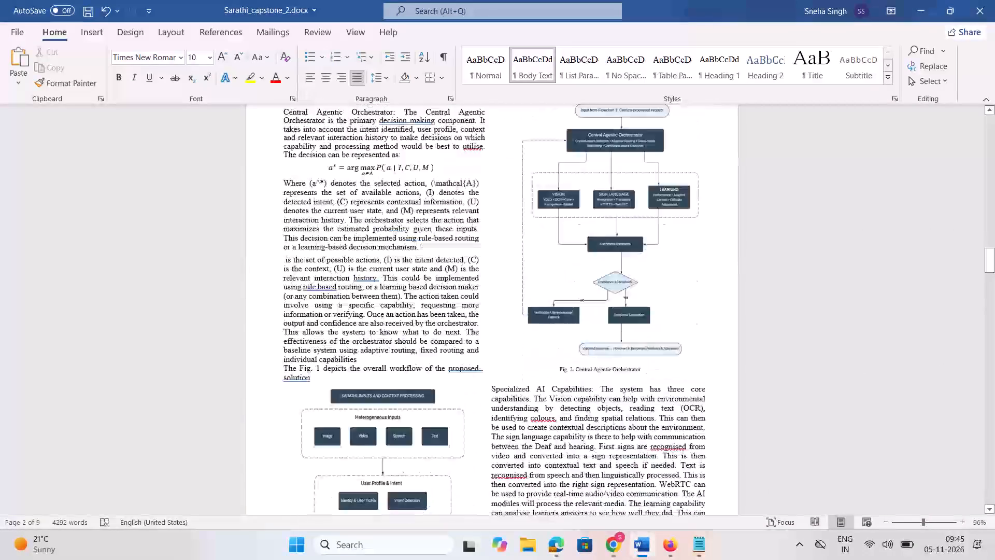
pyautogui.scroll(-10, 706, 366)
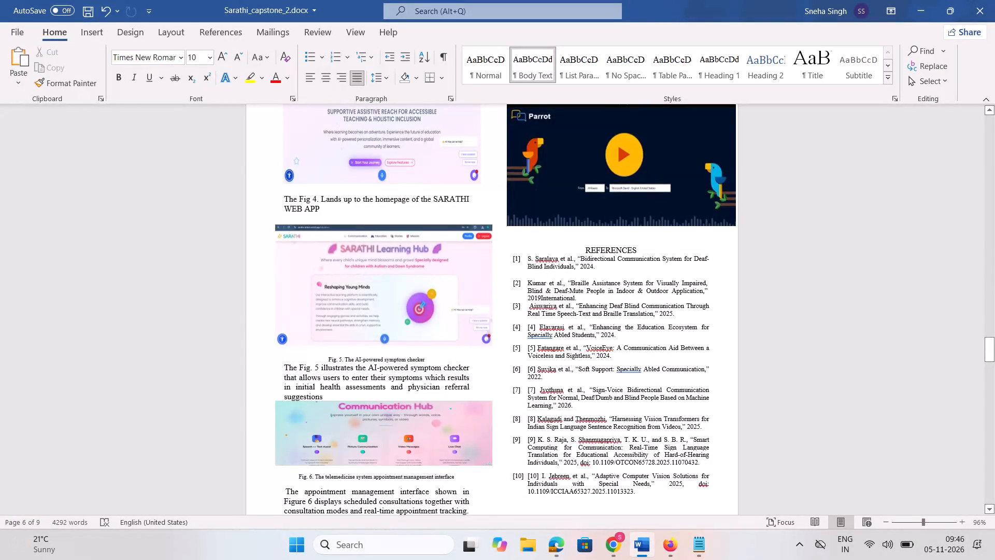
pyautogui.scroll(1, 540, 338)
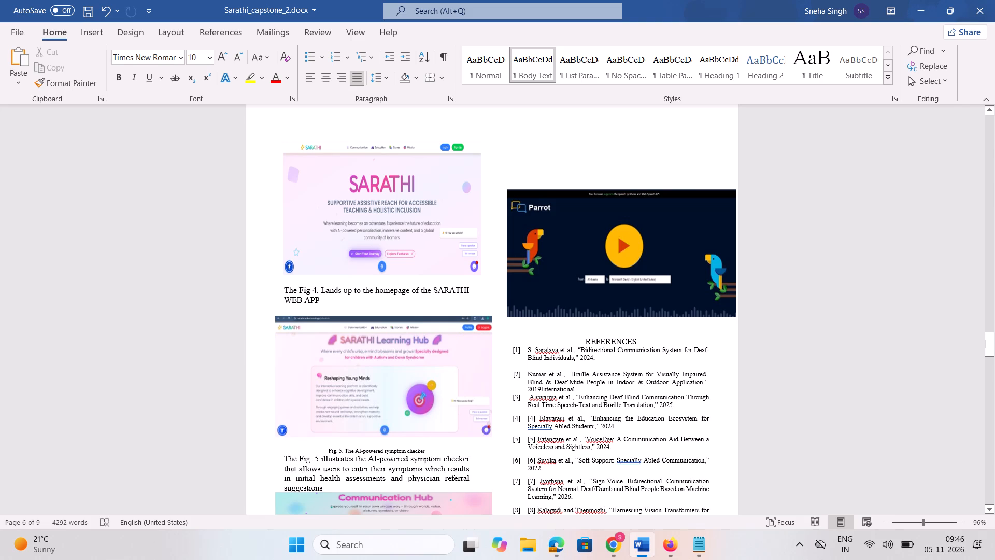
pyautogui.scroll(-2, 540, 327)
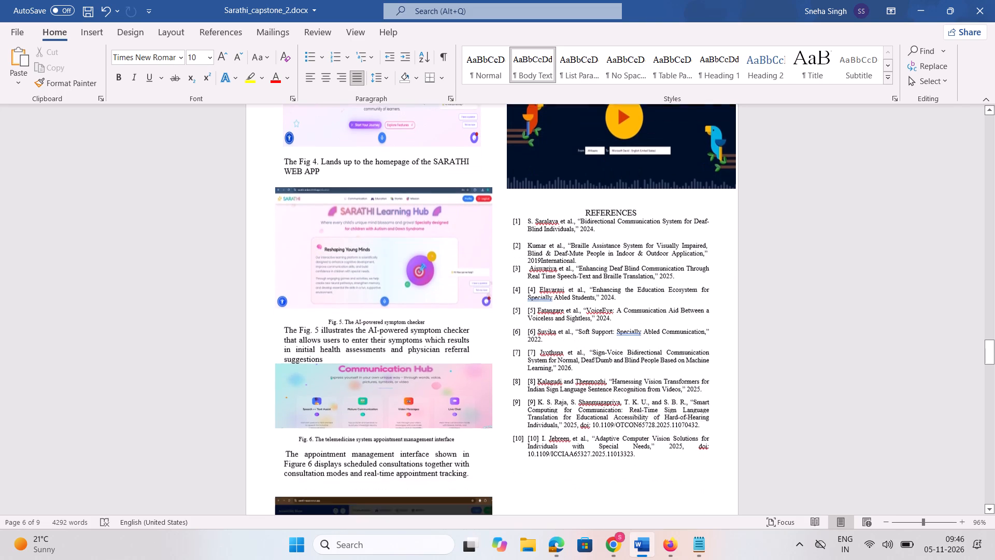
pyautogui.scroll(-1, 540, 327)
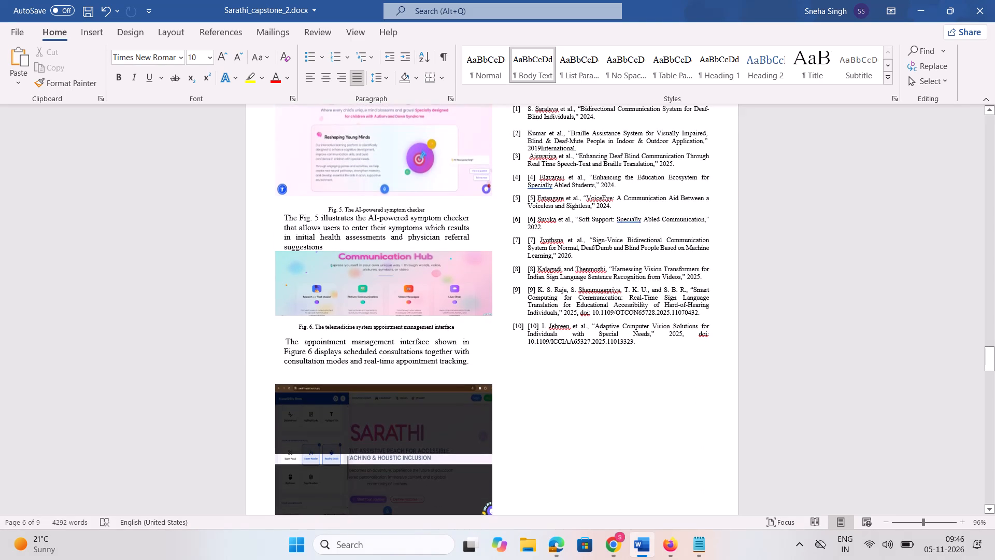
pyautogui.scroll(-1, 540, 327)
pyautogui.scroll(1, 540, 327)
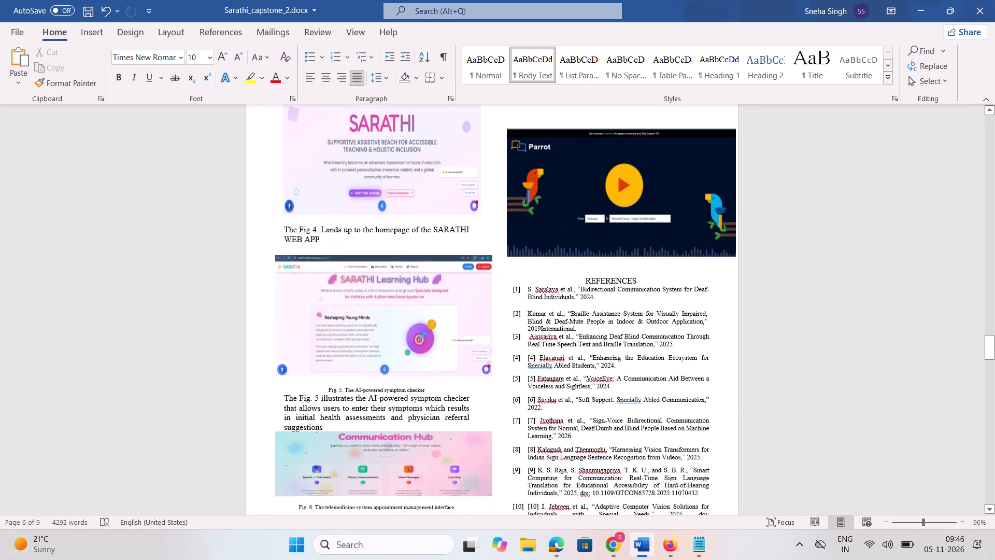
pyautogui.scroll(2, 540, 327)
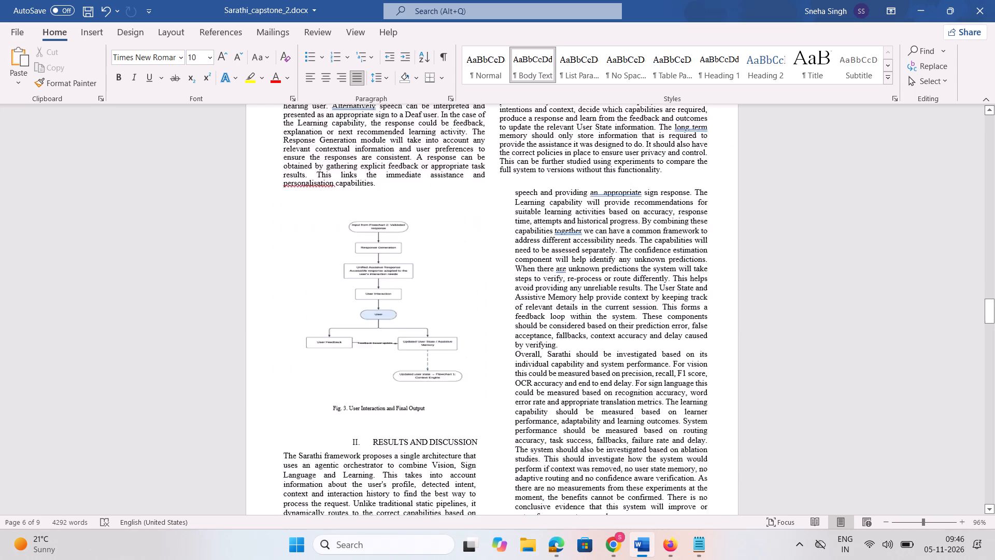
pyautogui.scroll(-4, 540, 327)
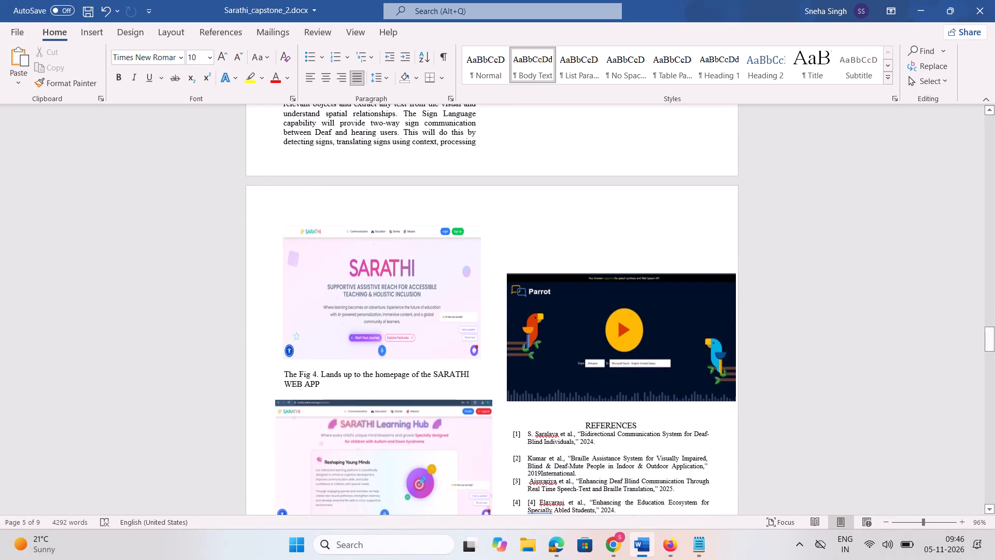
# Remove "The" from the start of the Fig 4 homepage caption and indent the line with four spaces.
pyautogui.click(298, 376)
pyautogui.press('BackSpace')
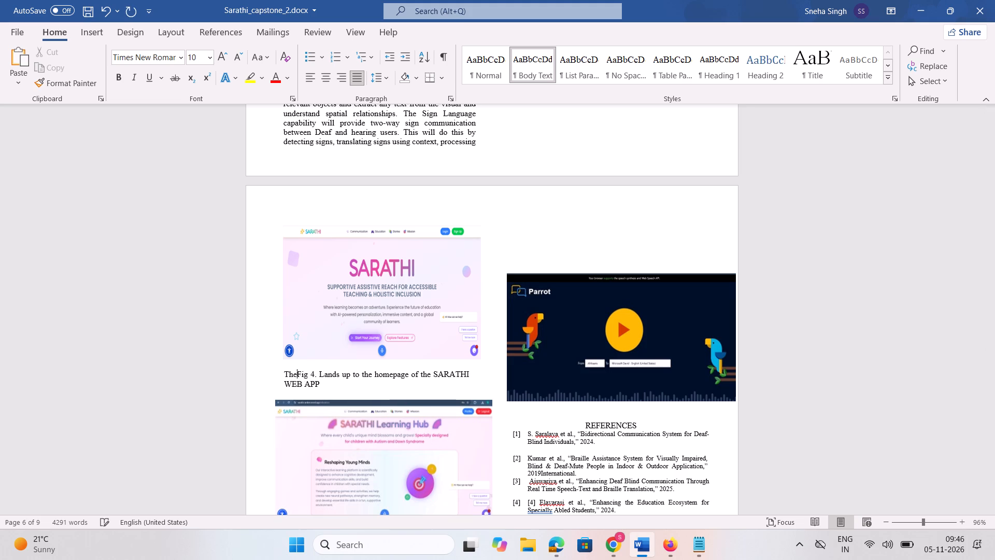
pyautogui.press('BackSpace')
pyautogui.press('BackSpace')
pyautogui.press('BackSpace')
pyautogui.press('BackSpace')
pyautogui.press('space')
pyautogui.press('space')
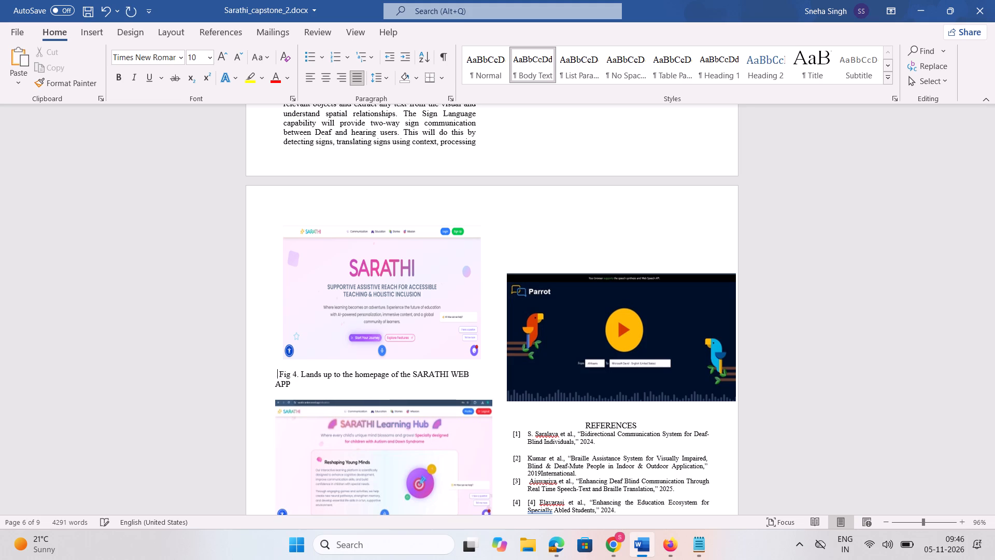
pyautogui.press('space')
pyautogui.press('space')
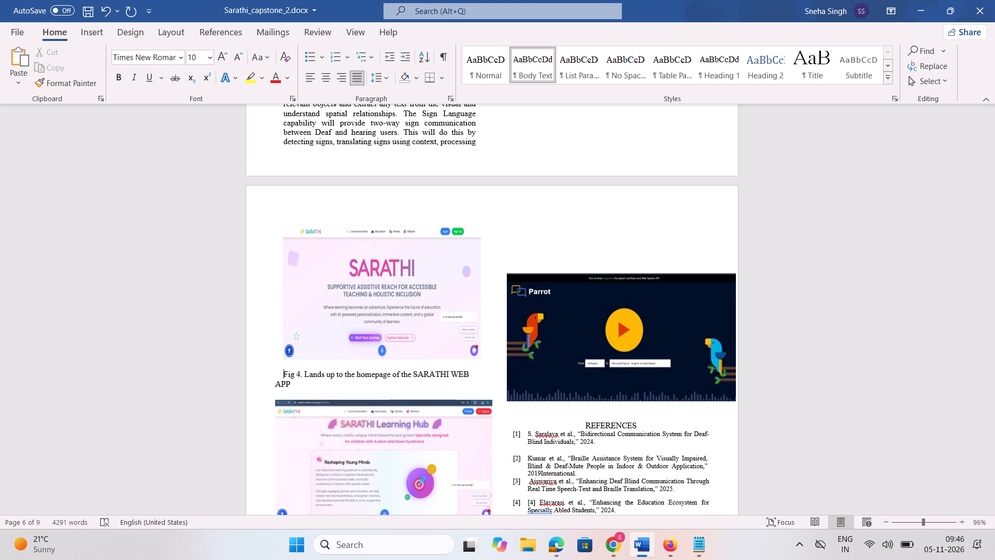
# Remove "The" from the start of the Fig. 5 sentence about the AI-powered symptom checker.
pyautogui.scroll(-3, 298, 376)
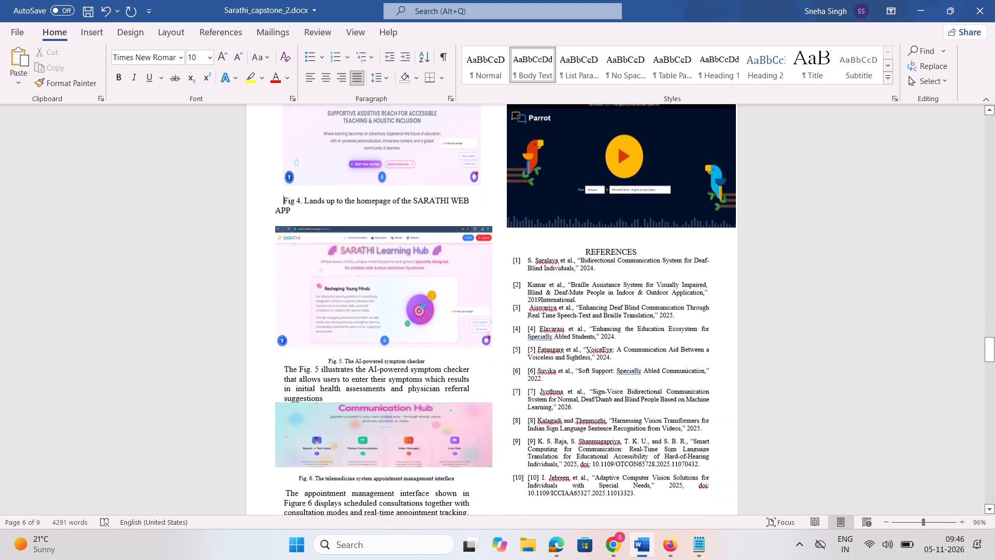
pyautogui.scroll(-1, 298, 376)
pyautogui.click(296, 360)
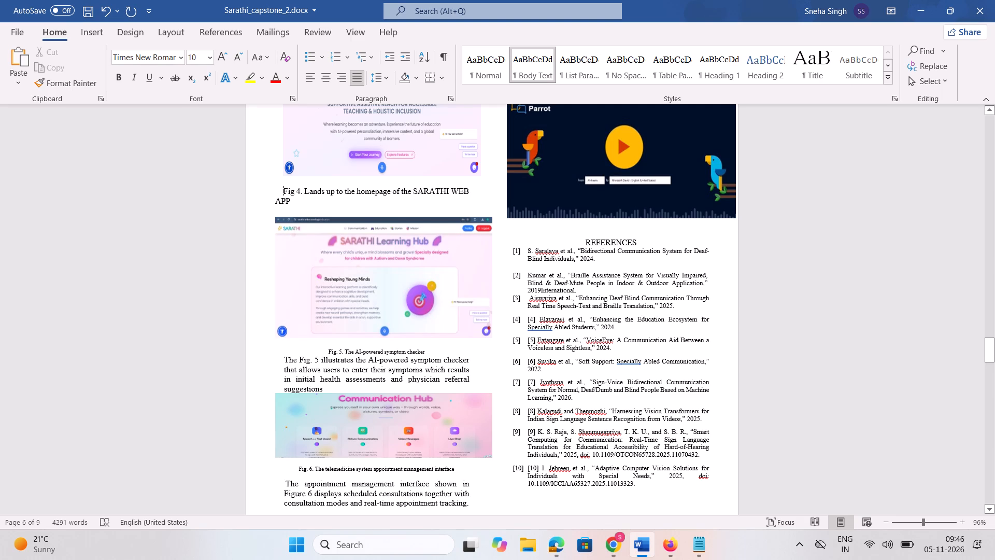
pyautogui.press('BackSpace')
pyautogui.press('BackSpace')
pyautogui.press('BackSpace')
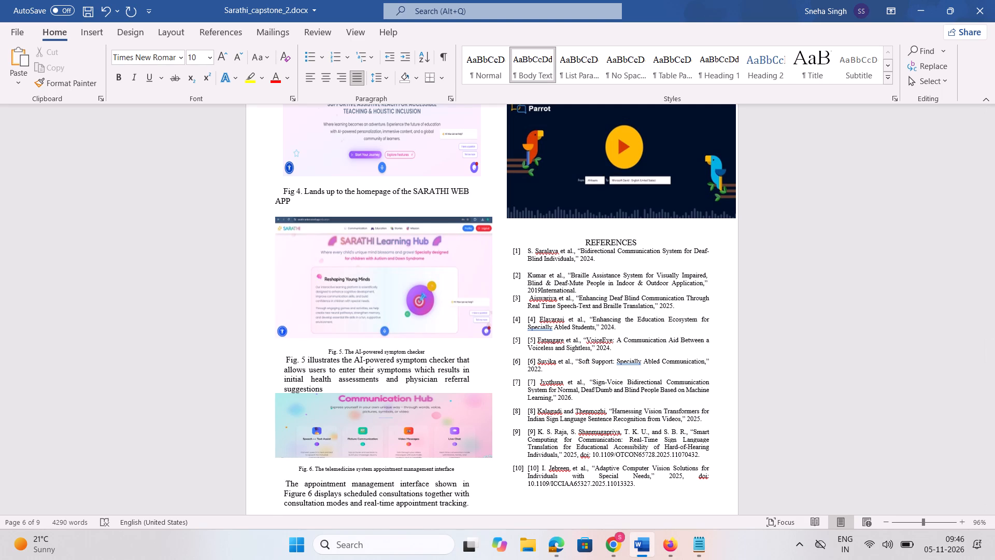
# Delete "The appointment management interface shown in" so the paragraph under Fig. 6 starts with "Figure 6 displays".
pyautogui.scroll(-1, 296, 360)
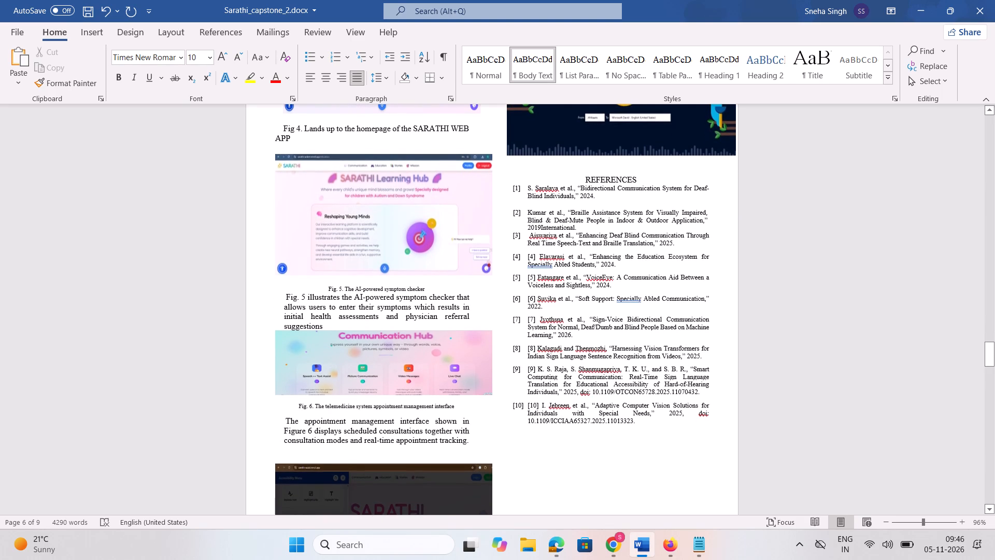
pyautogui.moveTo(282, 418); pyautogui.dragTo(474, 418)
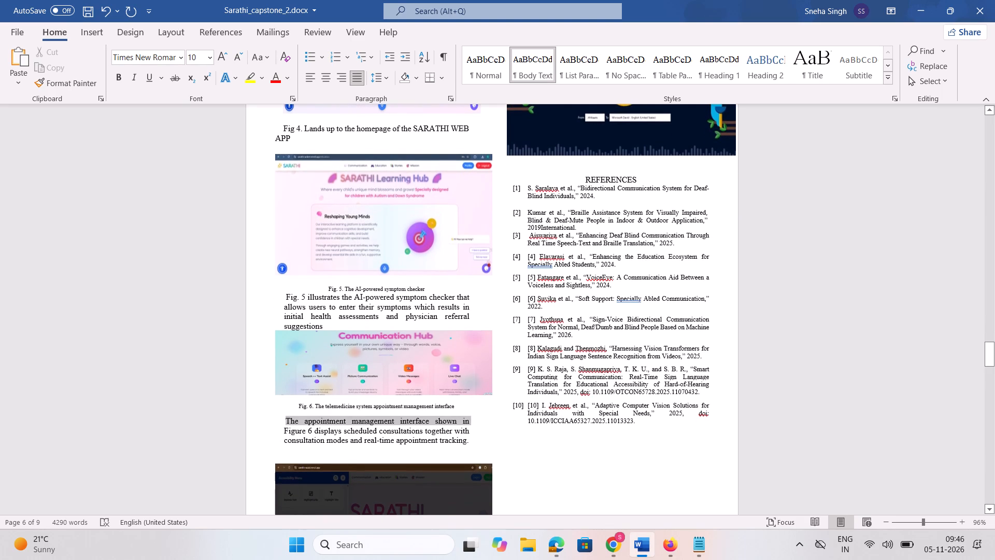
pyautogui.press('BackSpace')
# Look over the pages around the figures, from the RESULTS AND DISCUSSION section to the blank pages at the end.
pyautogui.scroll(-1, 474, 418)
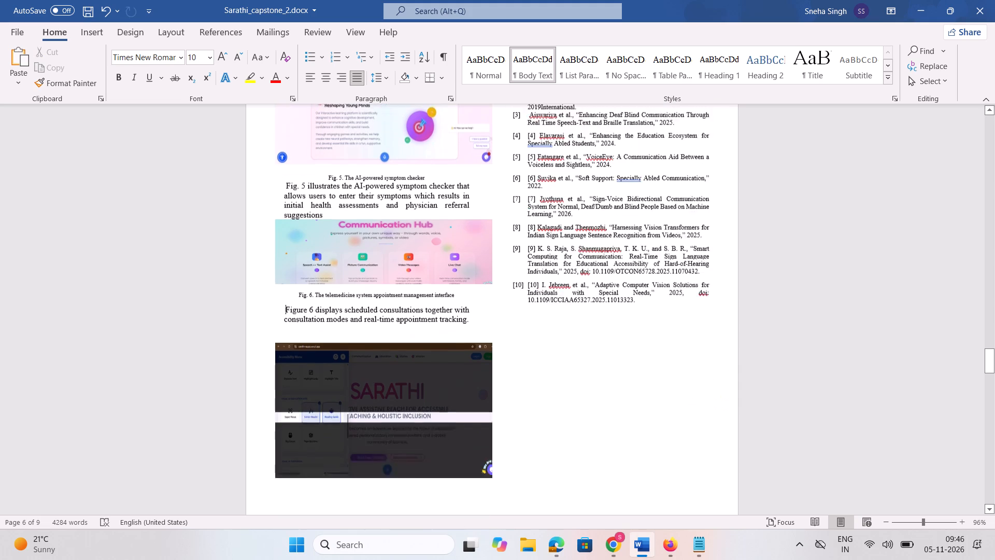
pyautogui.scroll(-1, 474, 418)
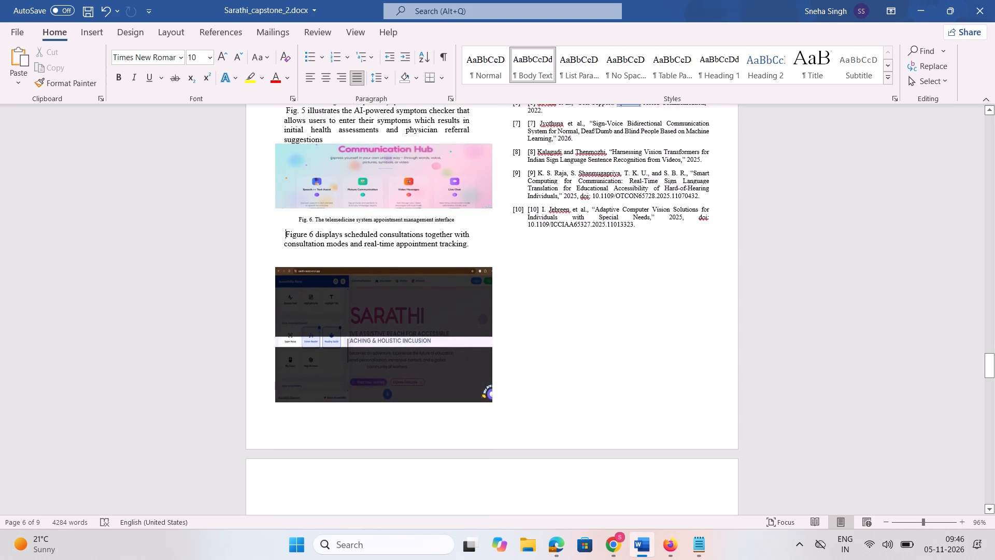
pyautogui.scroll(4, 474, 418)
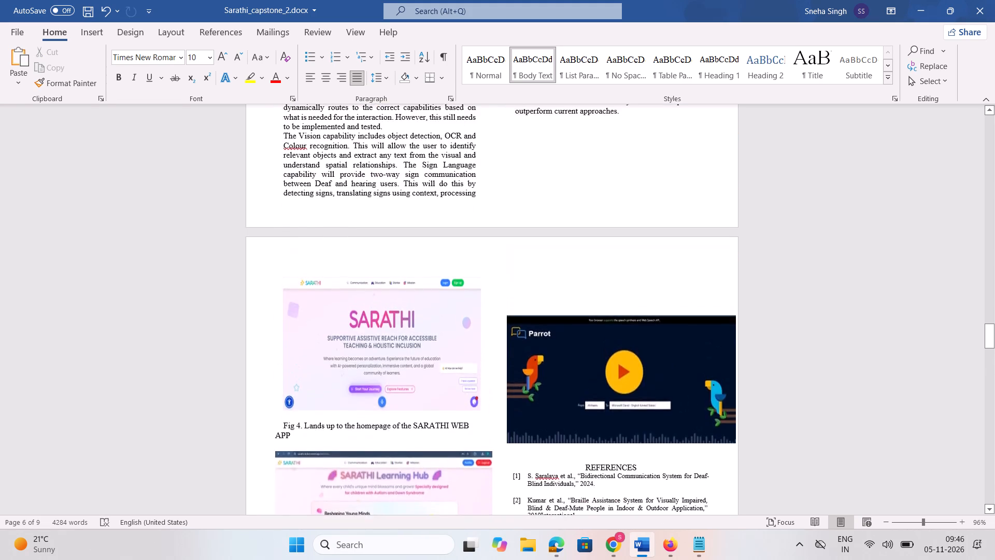
pyautogui.scroll(2, 474, 418)
pyautogui.scroll(-2, 474, 418)
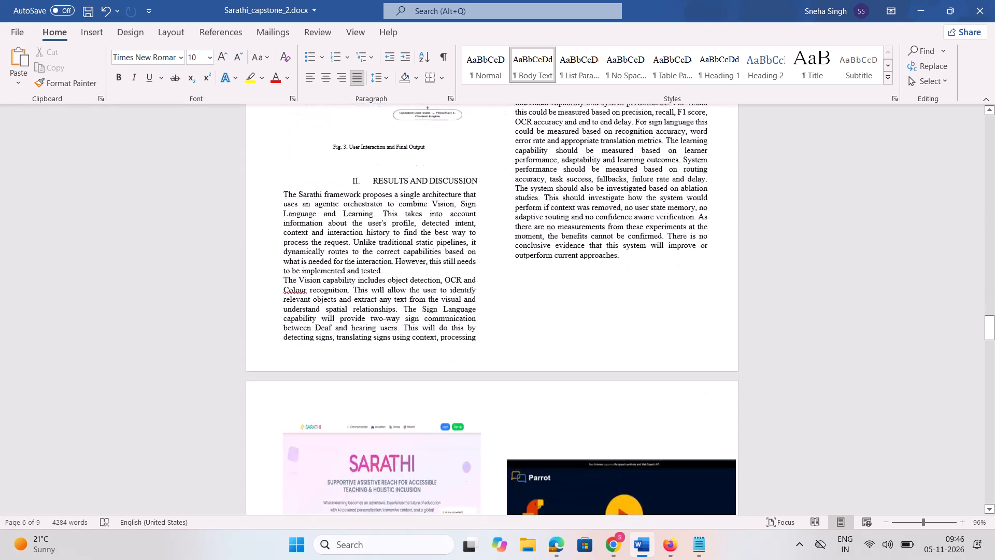
pyautogui.scroll(-9, 474, 418)
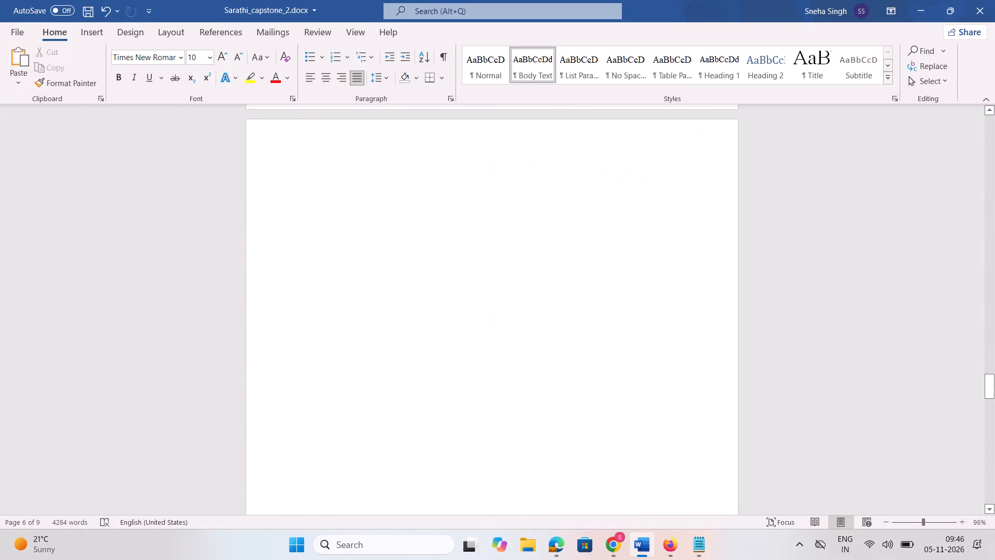
pyautogui.scroll(-10, 474, 418)
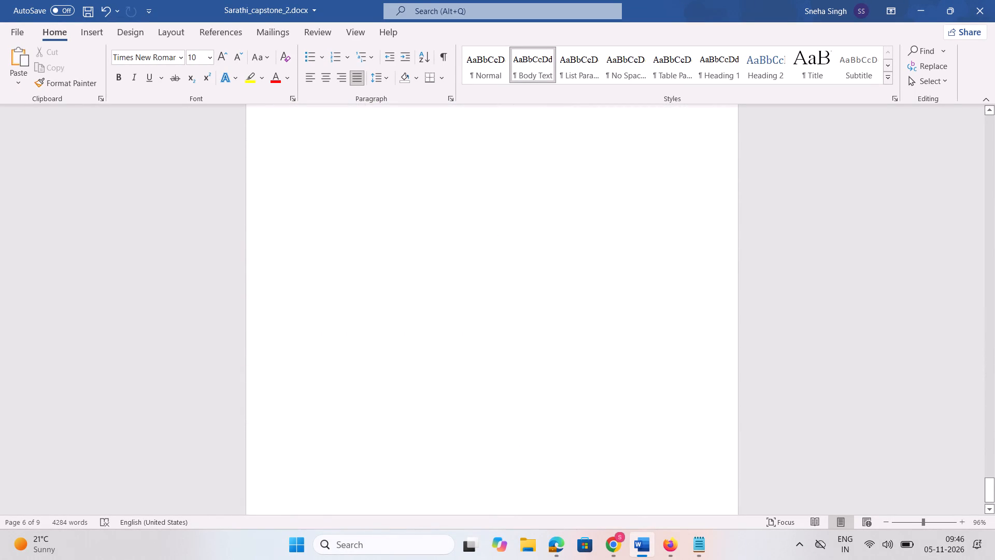
pyautogui.scroll(8, 474, 418)
pyautogui.scroll(-1, 474, 418)
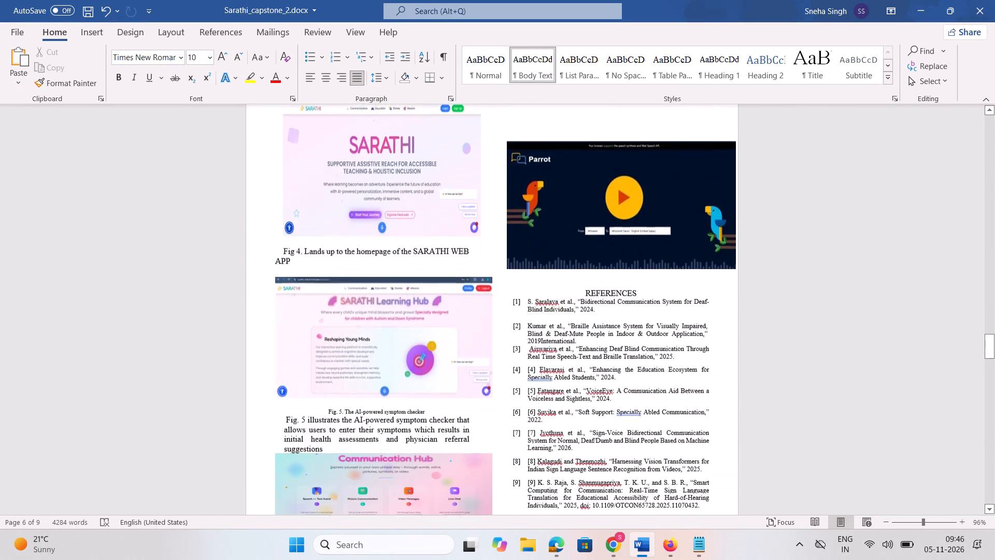
# Examine the figure captions, their description text and the reference list on page 6, including at a larger zoom.
pyautogui.scroll(-1, 474, 418)
pyautogui.scroll(3, 474, 418)
pyautogui.scroll(-2, 474, 418)
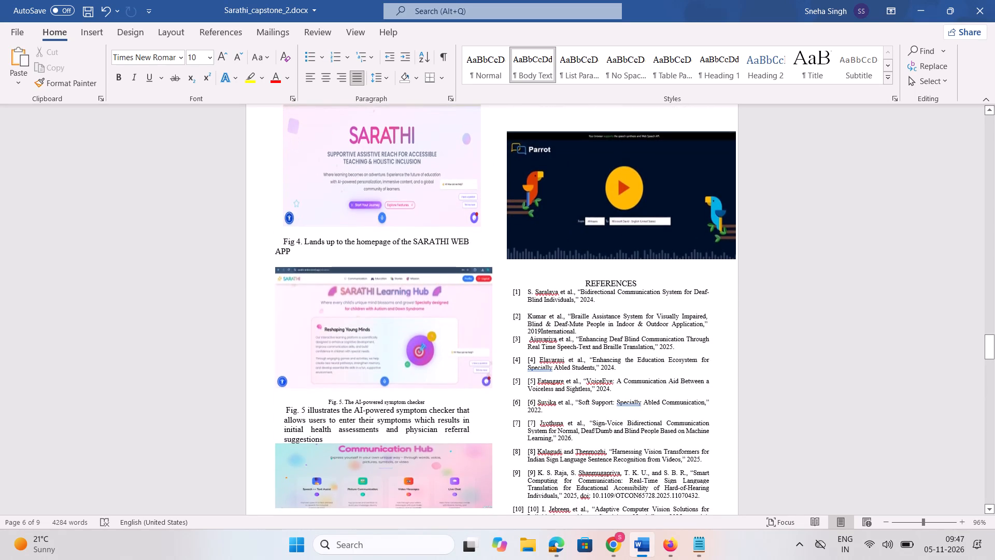
pyautogui.scroll(-2, 474, 418)
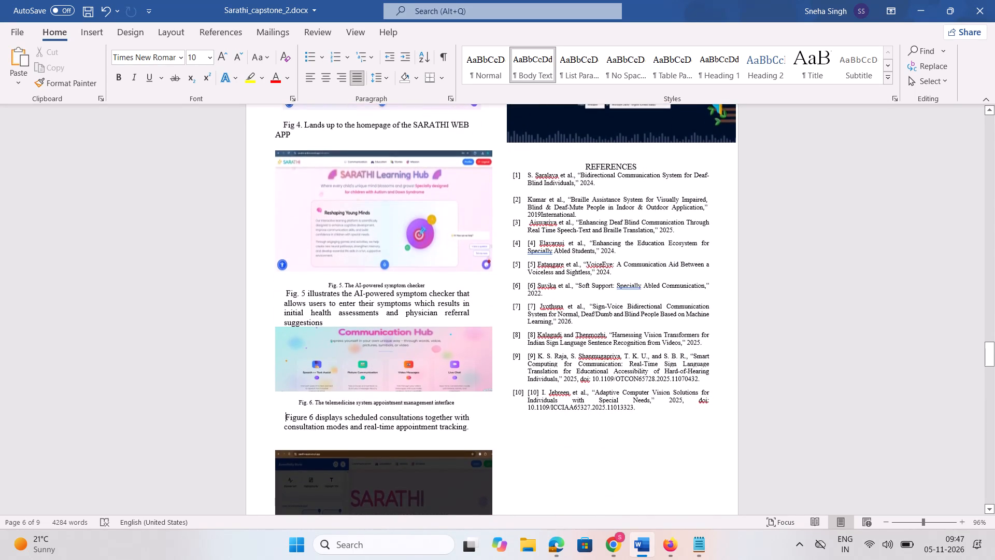
pyautogui.scroll(-1, 474, 418)
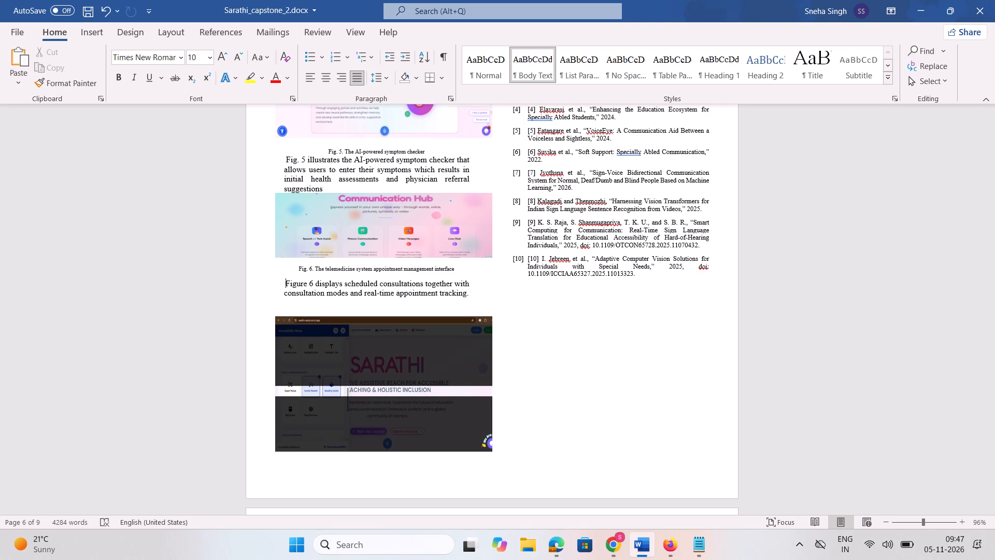
pyautogui.scroll(1, 474, 418)
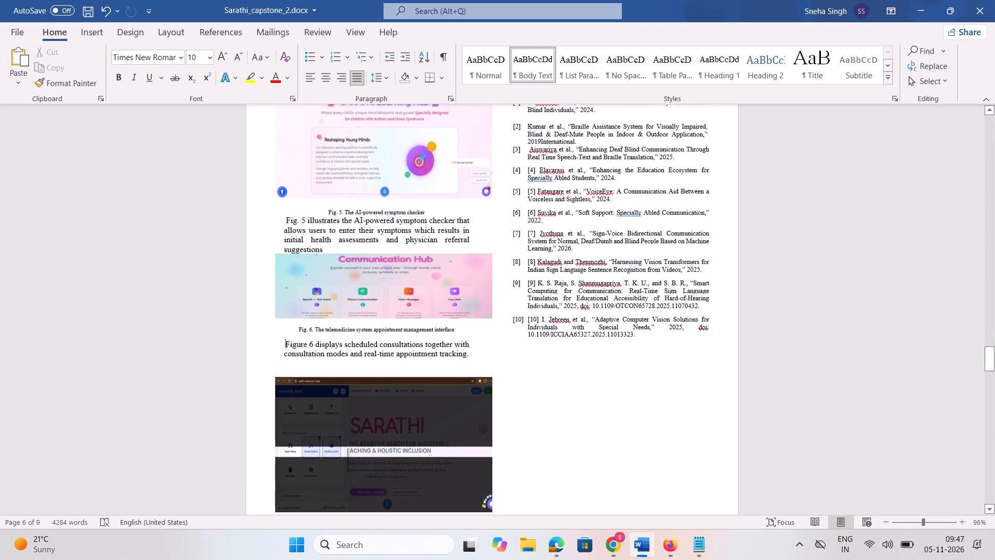
pyautogui.scroll(3, 474, 418)
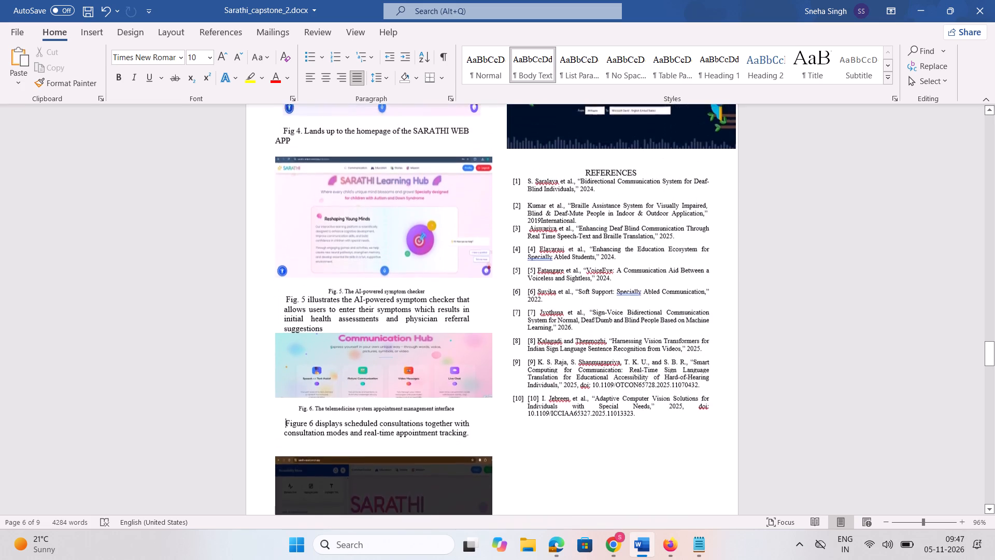
pyautogui.scroll(1, 474, 418)
pyautogui.scroll(-5, 474, 418)
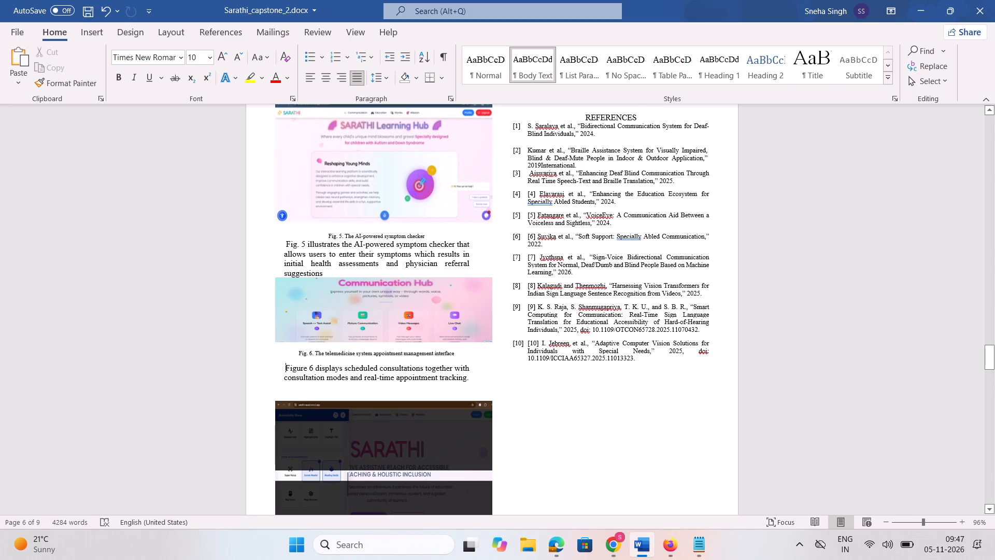
pyautogui.keyDown('ctrl'); pyautogui.scroll(5, 389, 264); pyautogui.keyUp('ctrl')
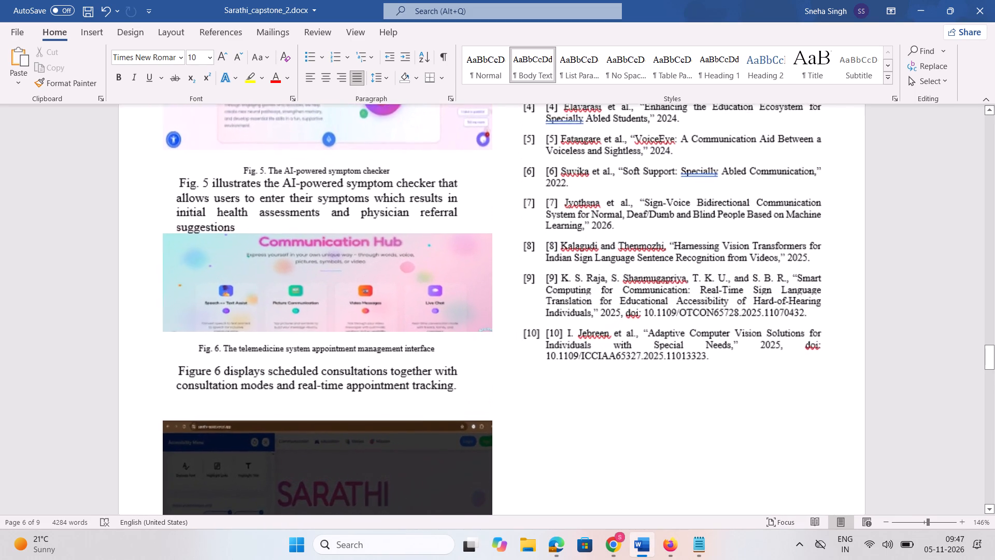
pyautogui.keyDown('ctrl'); pyautogui.scroll(1, 389, 264); pyautogui.keyUp('ctrl')
pyautogui.scroll(1, 389, 264)
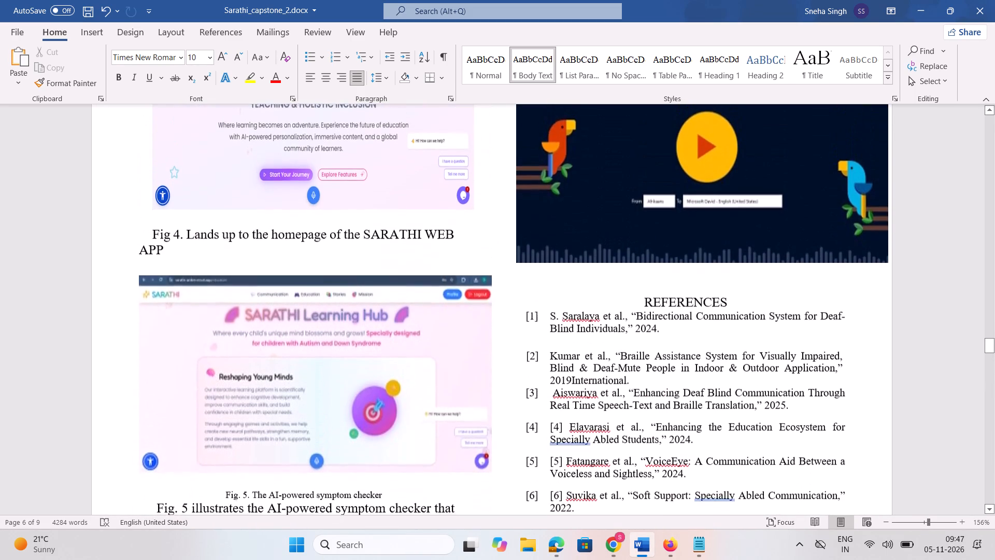
pyautogui.scroll(2, 389, 264)
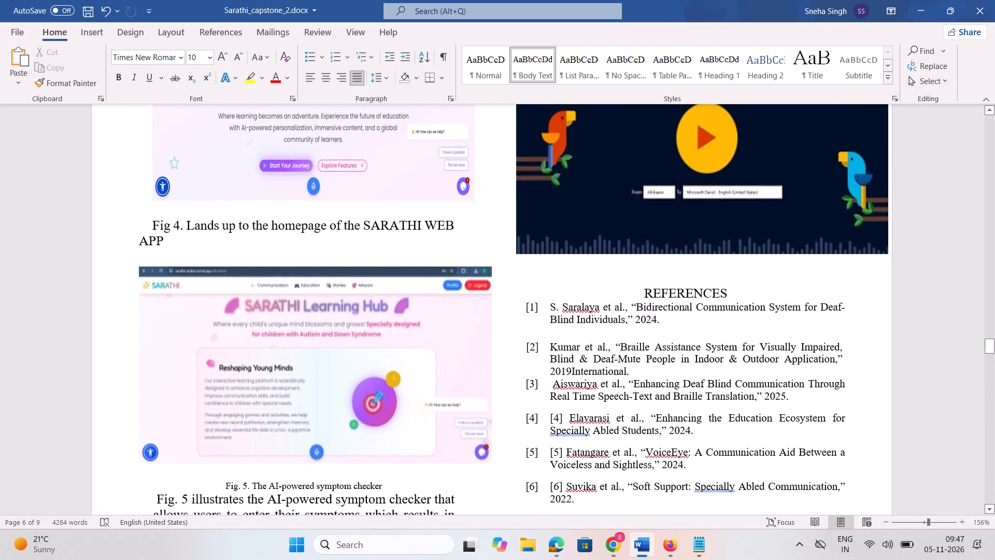
pyautogui.scroll(1, 389, 264)
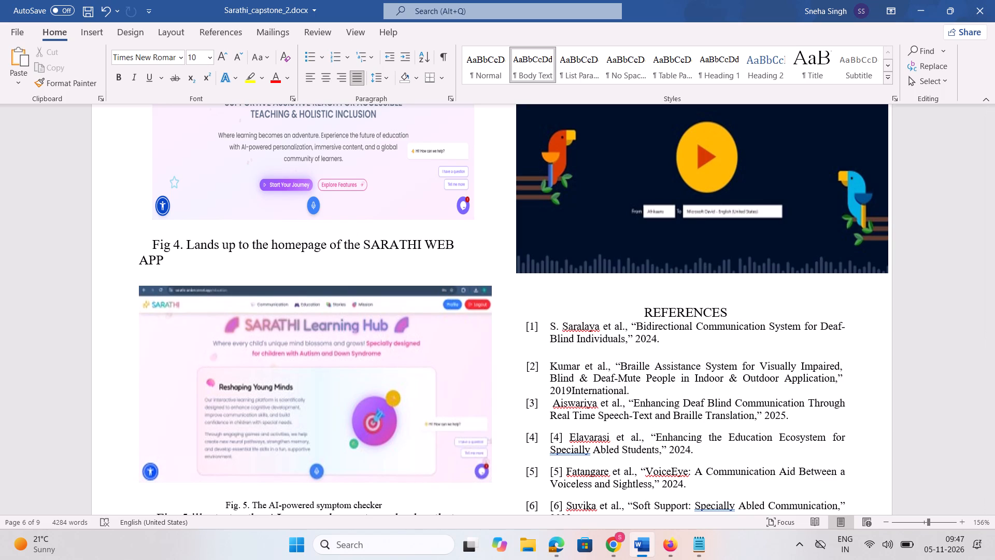
pyautogui.scroll(-1, 389, 264)
# Examine the Fig. 4 to Fig. 6 captions, their description text, the uncaptioned accessibility screenshot and the reference list on page 6.
pyautogui.scroll(-1, 389, 264)
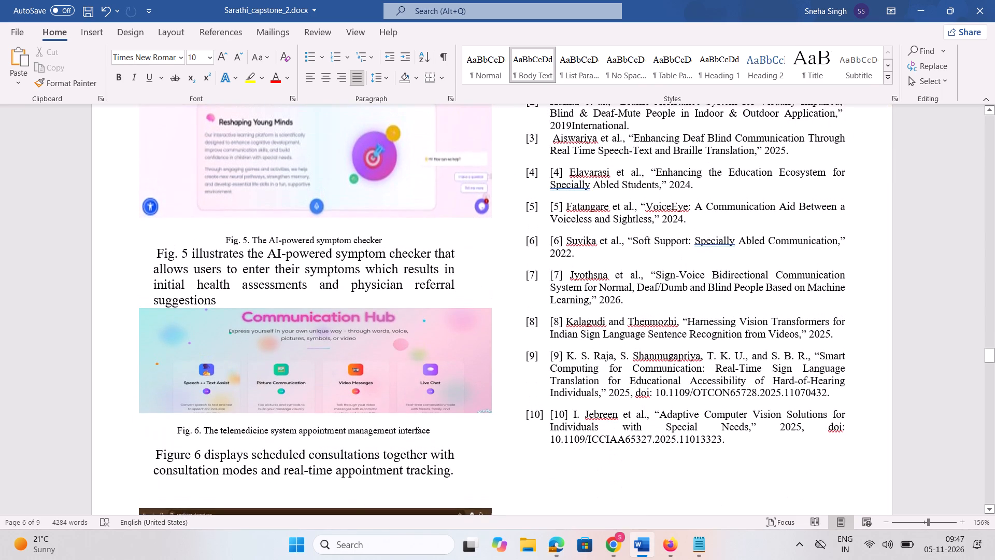
pyautogui.scroll(-1, 389, 264)
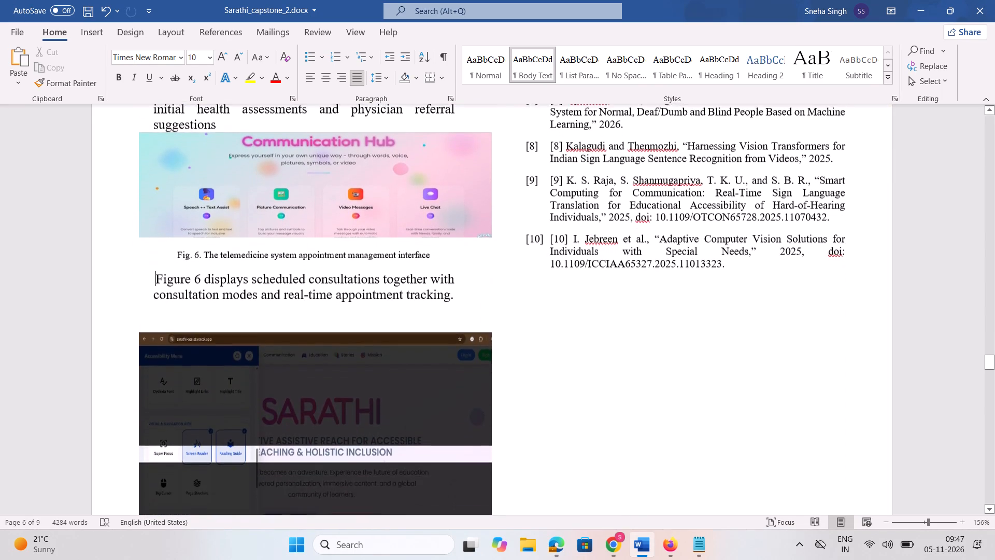
pyautogui.scroll(-2, 389, 264)
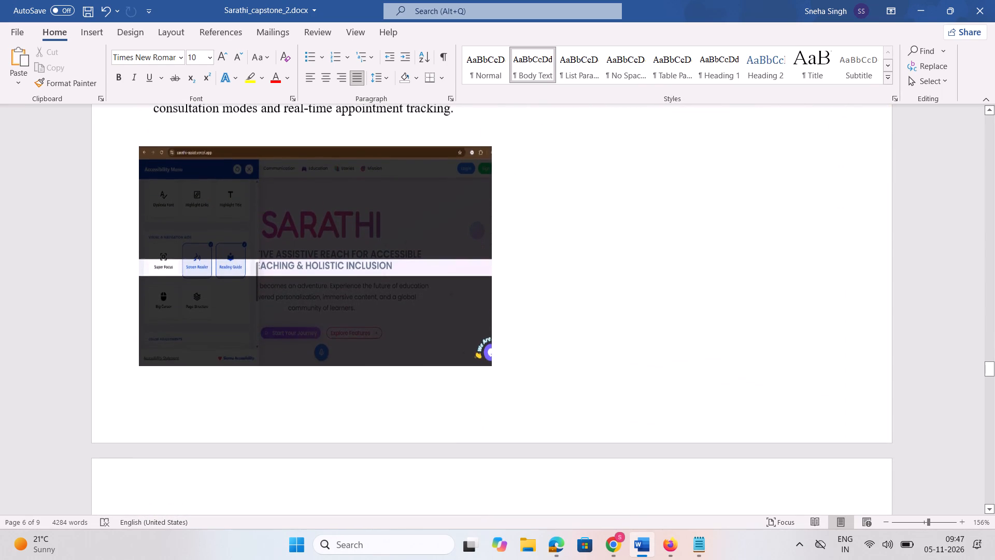
pyautogui.scroll(-2, 389, 264)
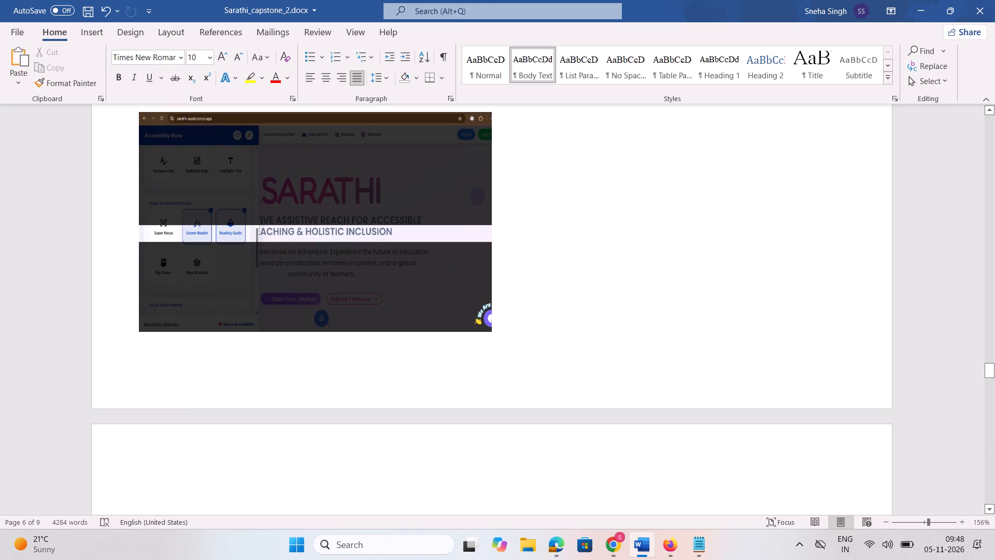
pyautogui.scroll(1, 389, 264)
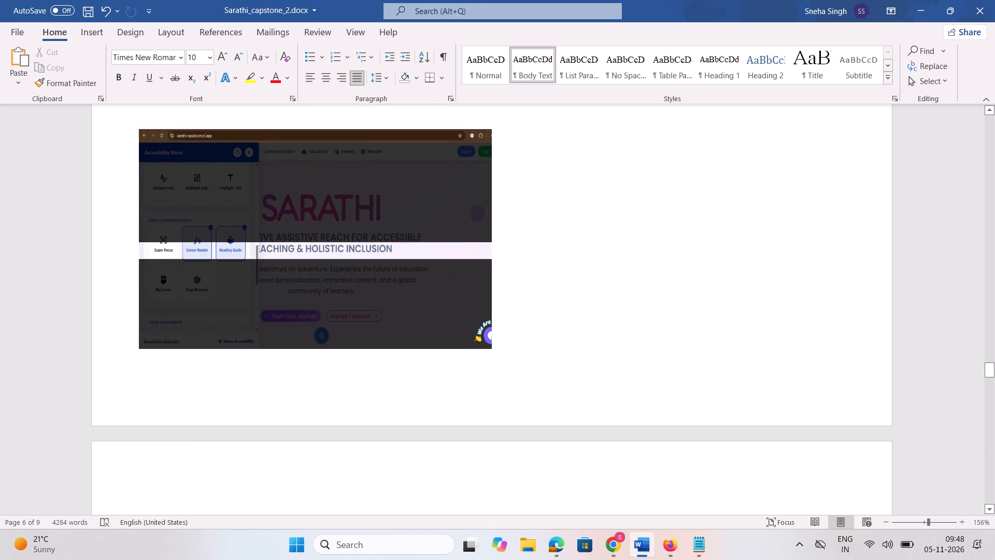
pyautogui.scroll(1, 389, 264)
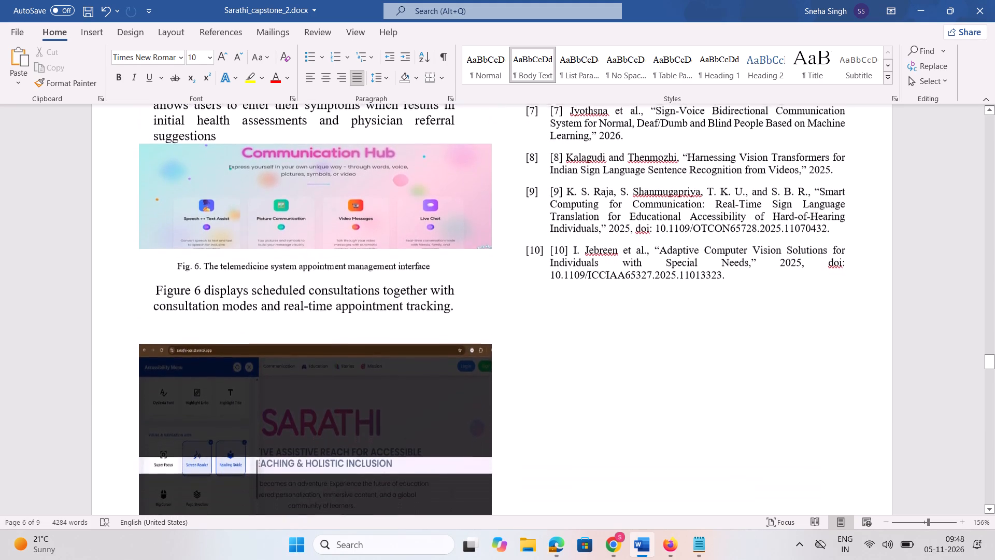
pyautogui.scroll(1, 389, 264)
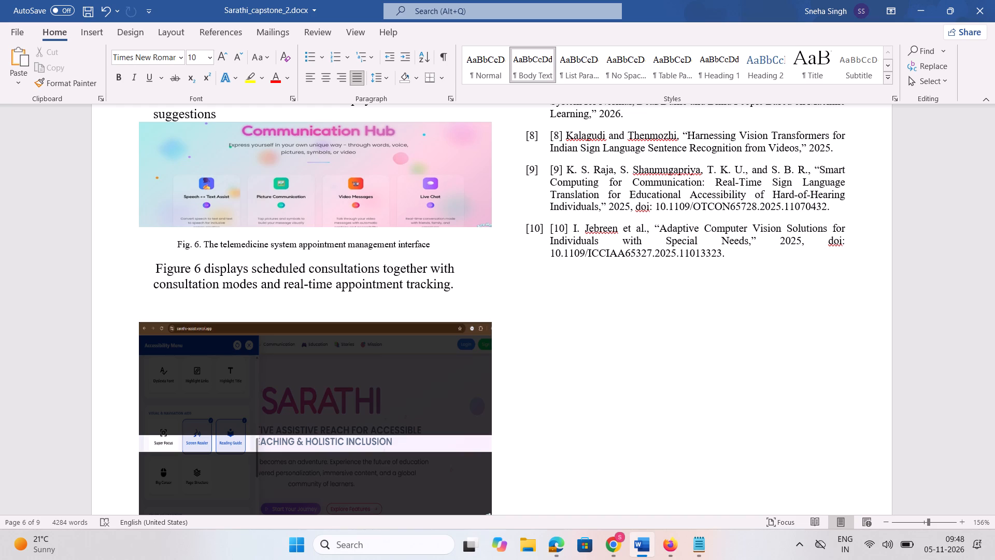
pyautogui.scroll(1, 389, 264)
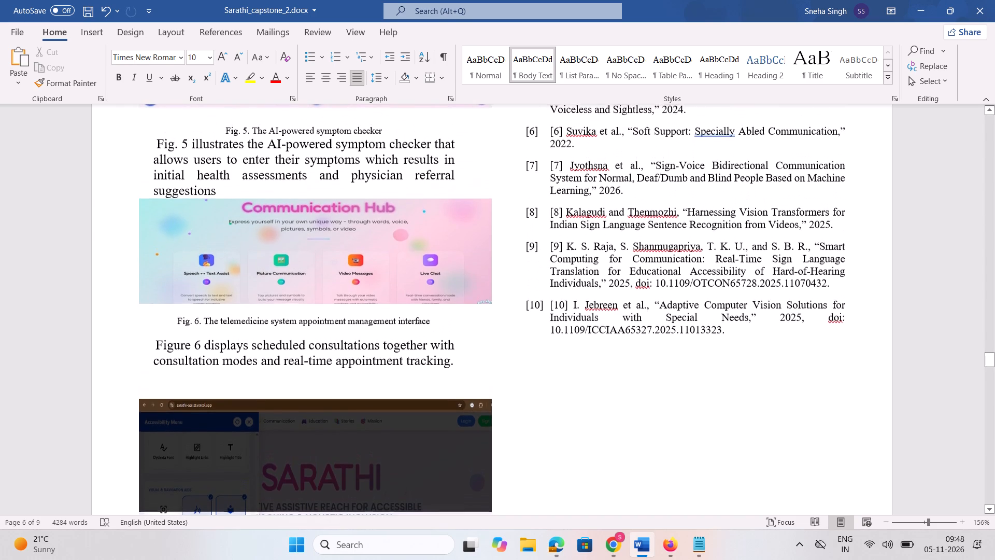
pyautogui.scroll(2, 389, 264)
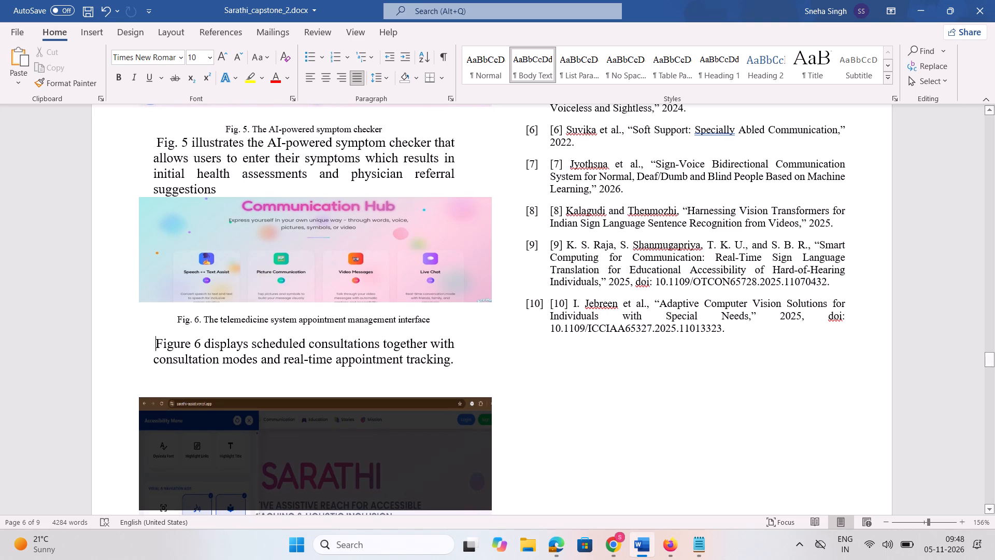
pyautogui.click(389, 264)
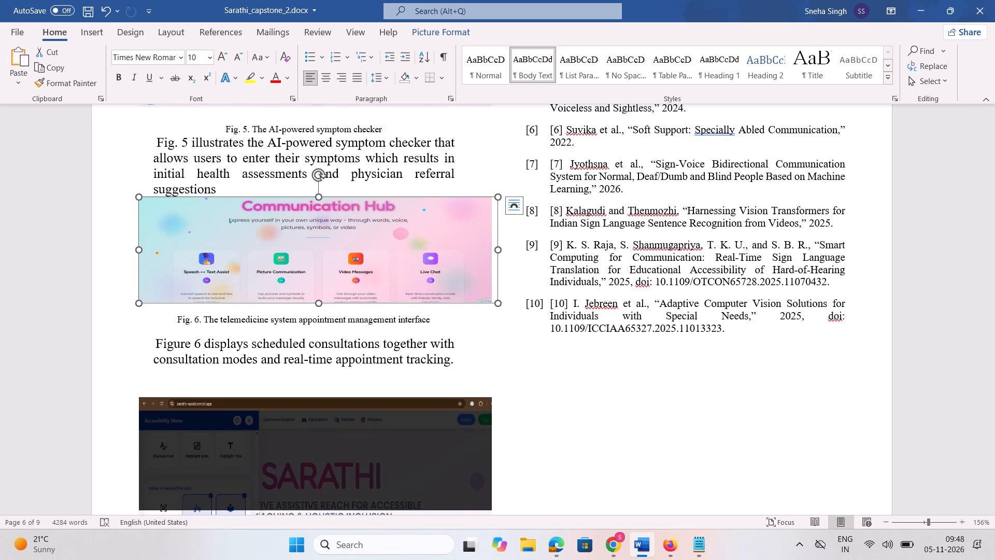
pyautogui.click(292, 158)
pyautogui.scroll(1, 292, 158)
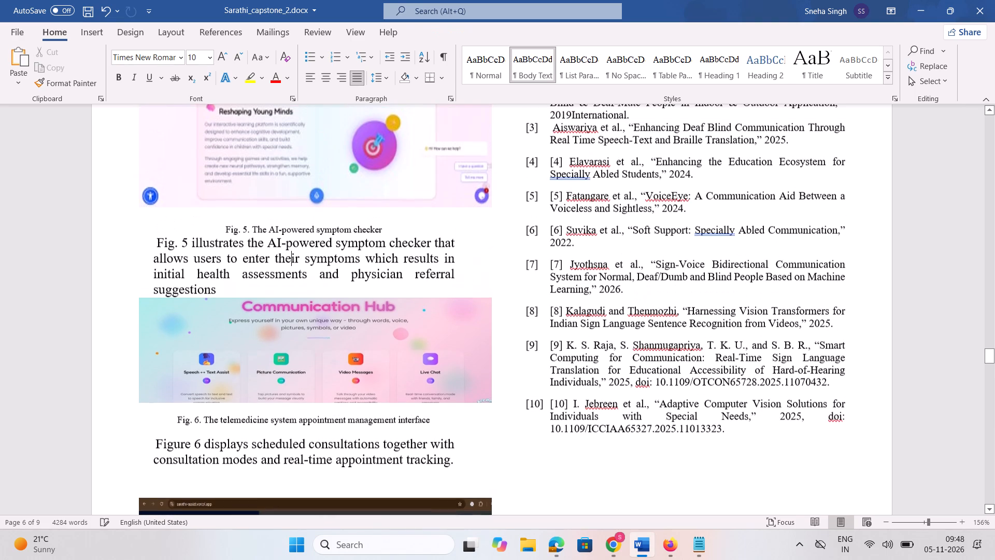
pyautogui.moveTo(192, 245); pyautogui.dragTo(206, 267)
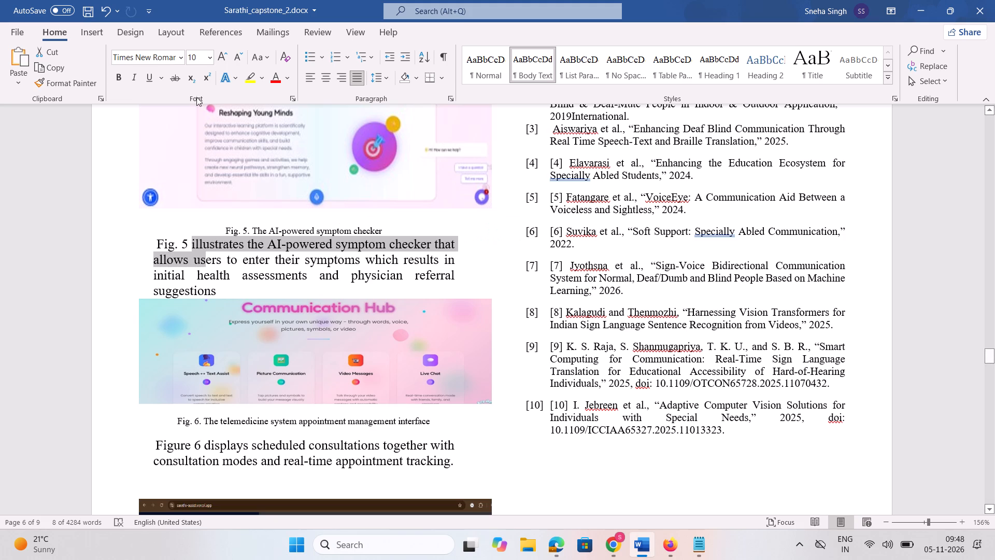
pyautogui.click(198, 226)
pyautogui.scroll(3, 198, 226)
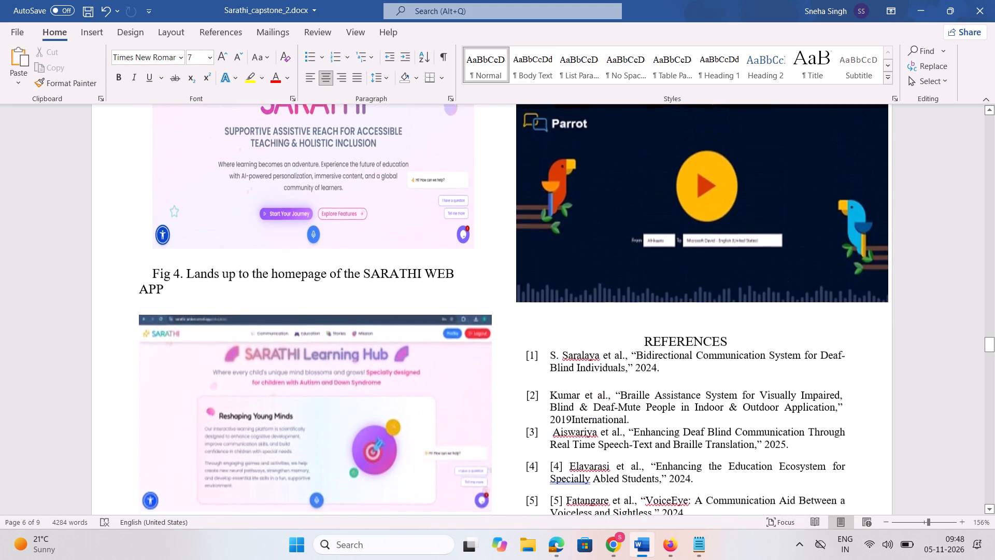
# Review pages 5 and 4 backwards, from RESULTS AND DISCUSSION past Fig. 3 to the Fig. 1 introduction and Fig. 2 caption.
pyautogui.scroll(4, 198, 226)
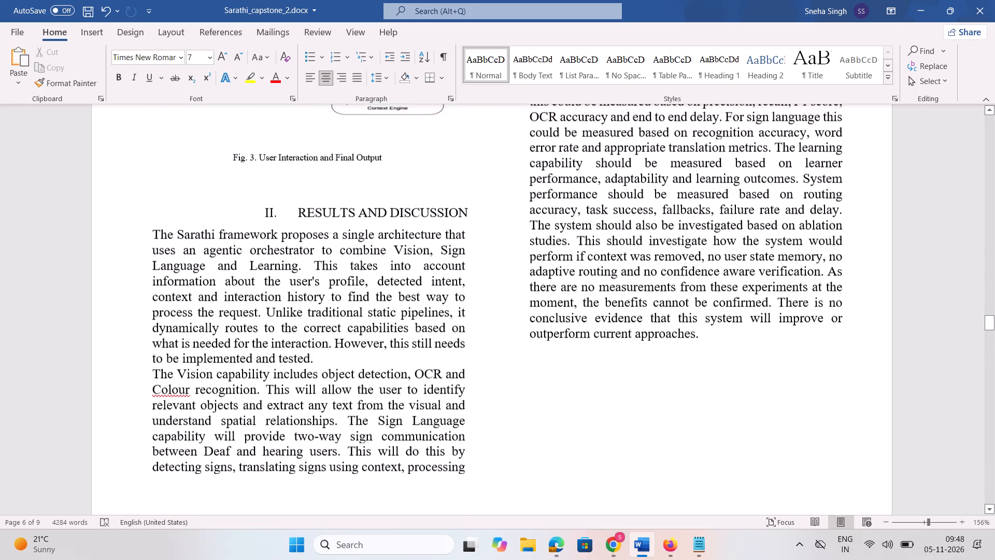
pyautogui.scroll(2, 198, 226)
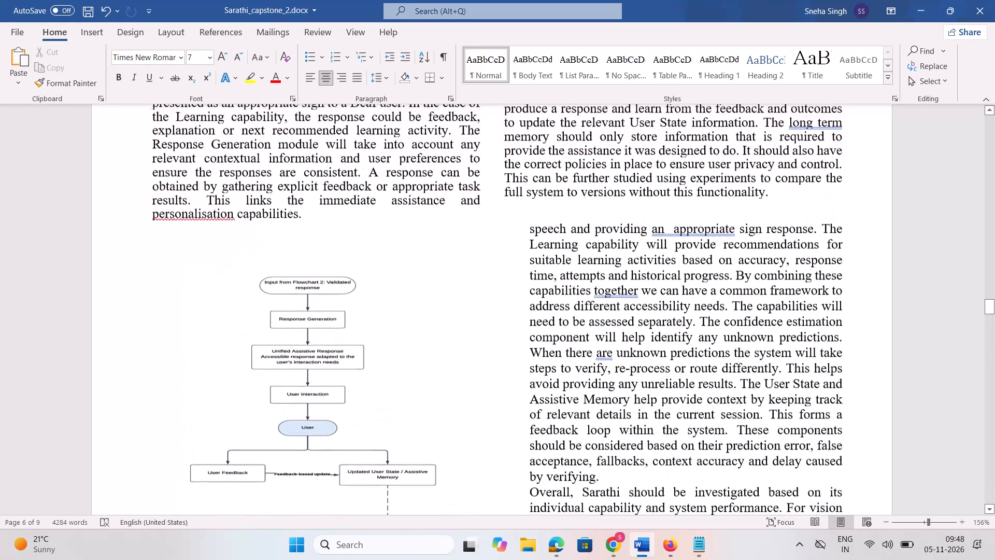
pyautogui.scroll(-1, 198, 226)
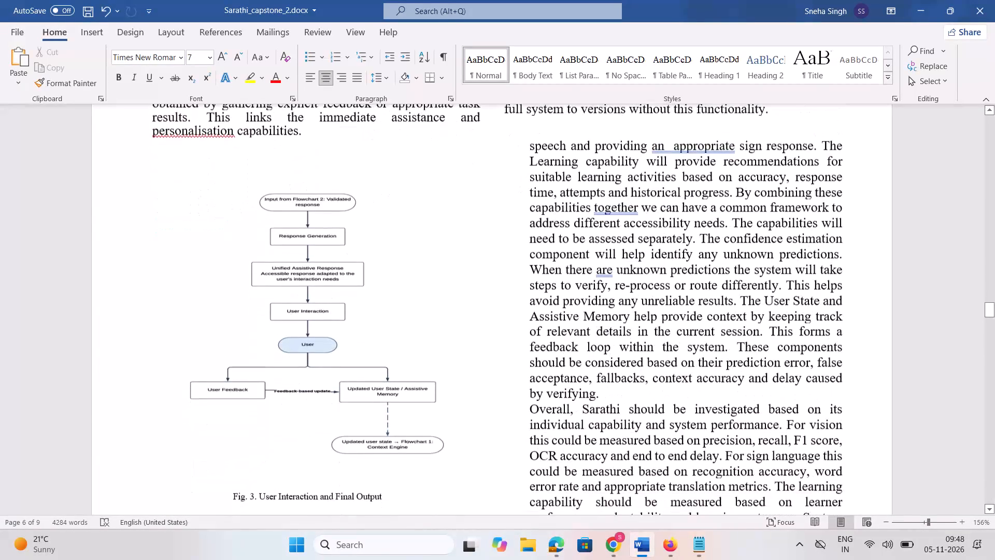
pyautogui.scroll(-3, 198, 226)
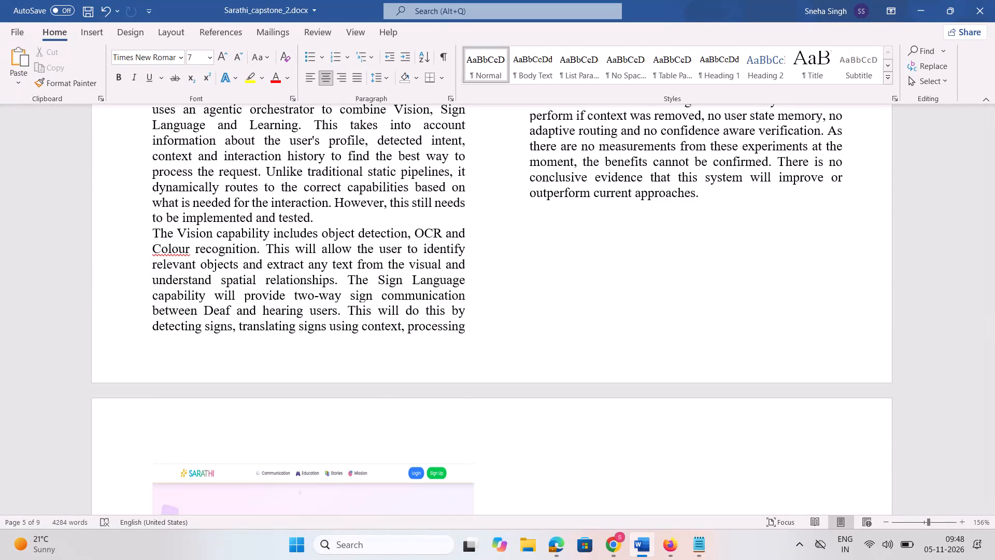
pyautogui.scroll(2, 198, 226)
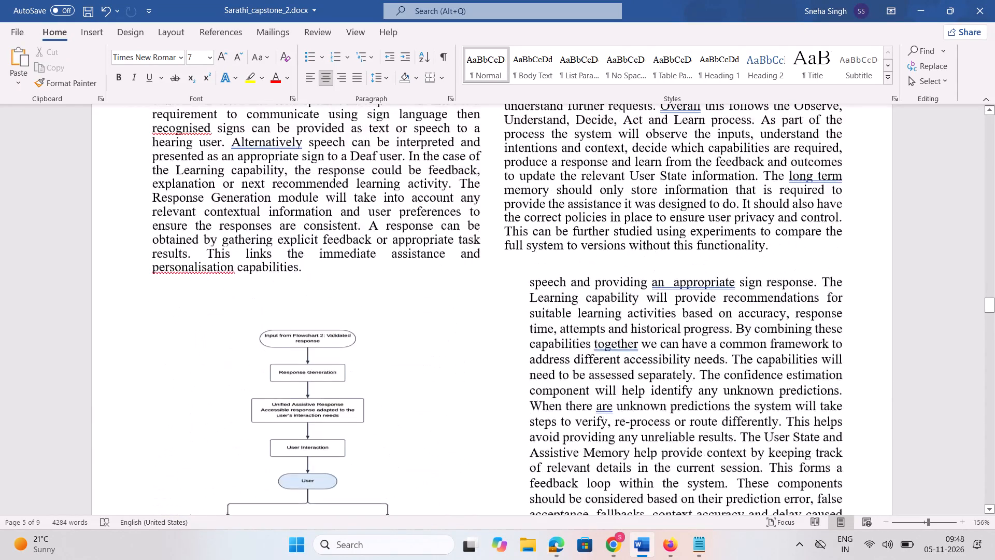
pyautogui.scroll(5, 198, 226)
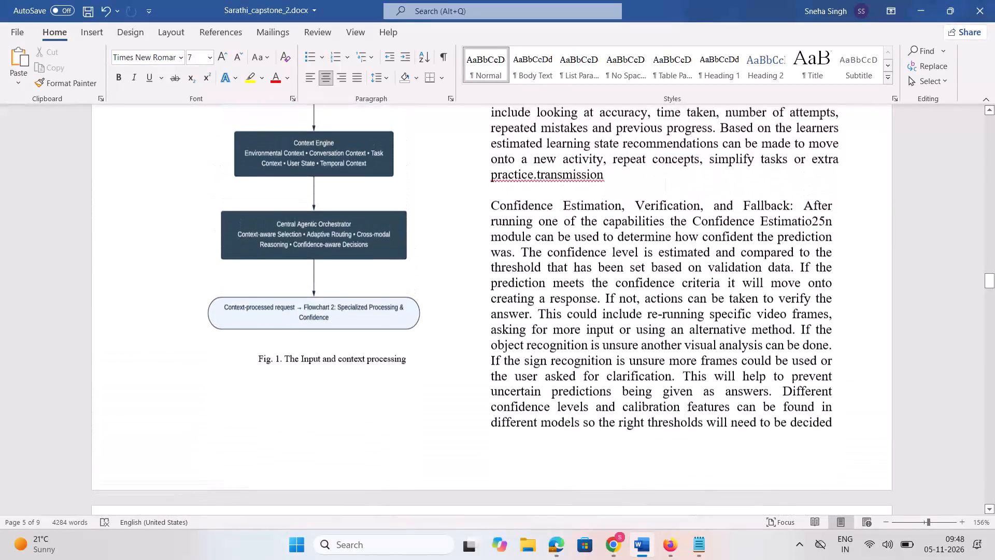
pyautogui.scroll(3, 198, 226)
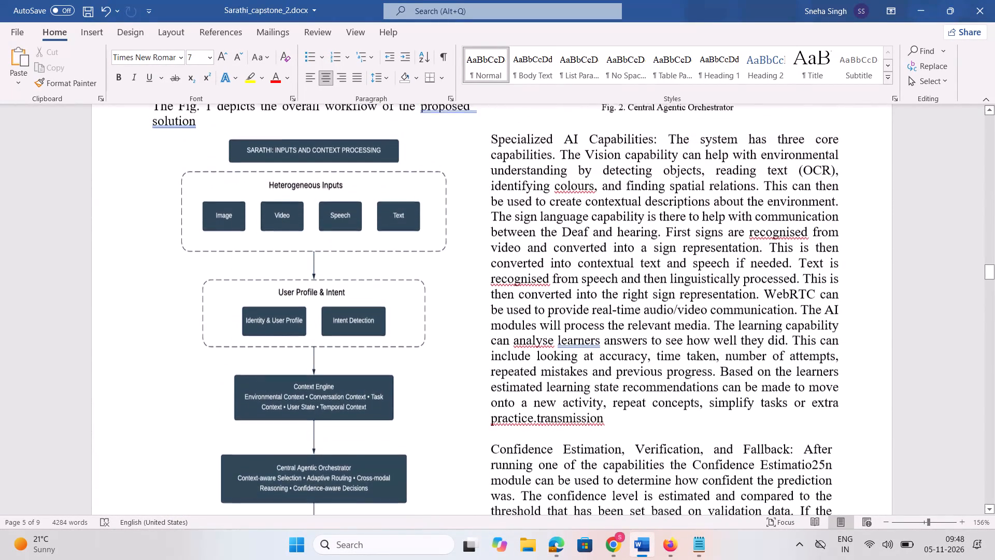
pyautogui.scroll(2, 198, 226)
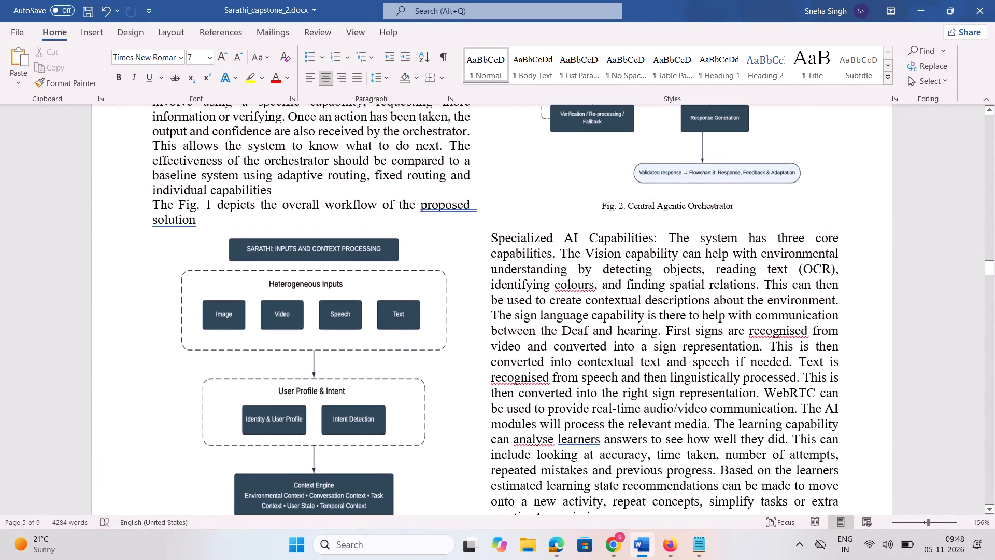
# Check the text and figure layout from Fig. 1 through Fig. 3 to the end of RESULTS AND DISCUSSION.
pyautogui.scroll(-2, 198, 226)
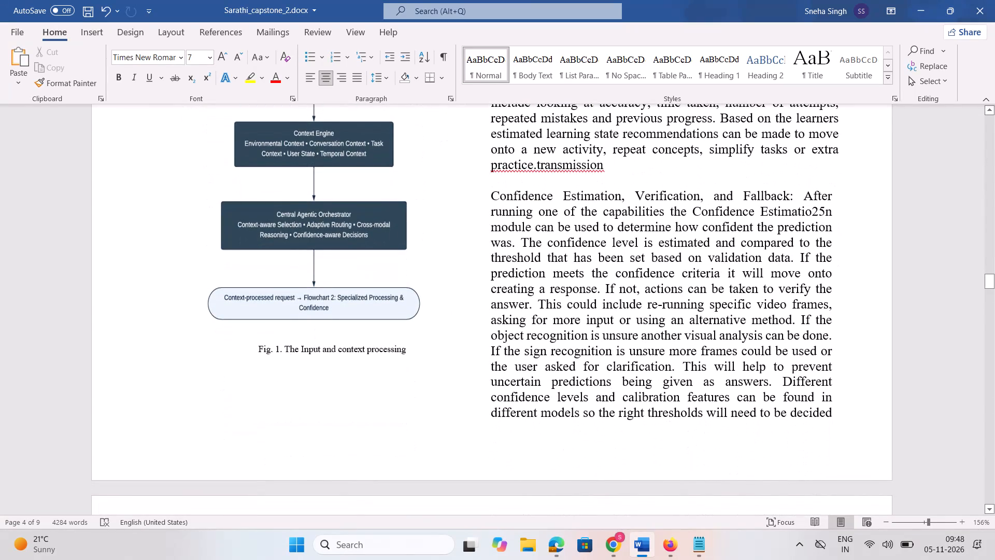
pyautogui.scroll(-1, 198, 226)
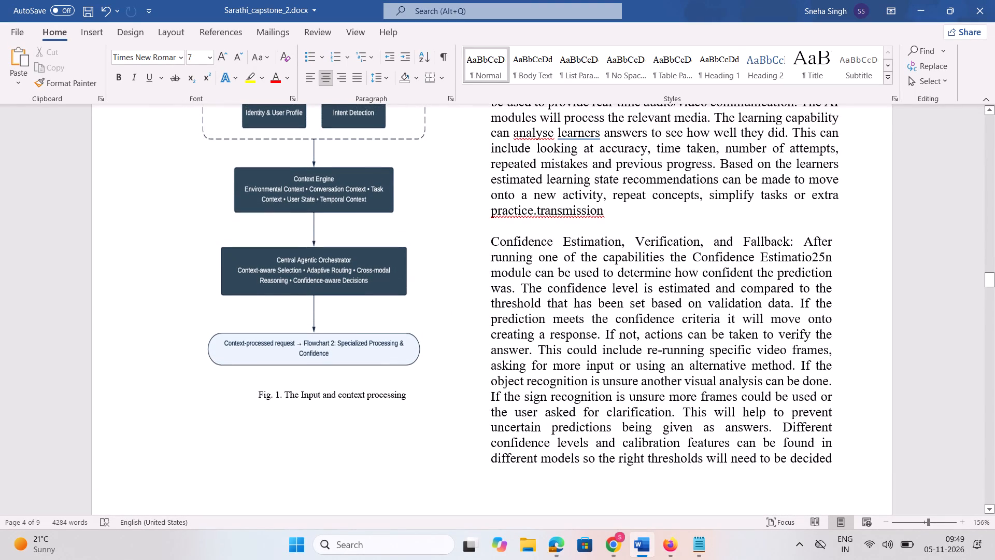
pyautogui.scroll(-1, 496, 232)
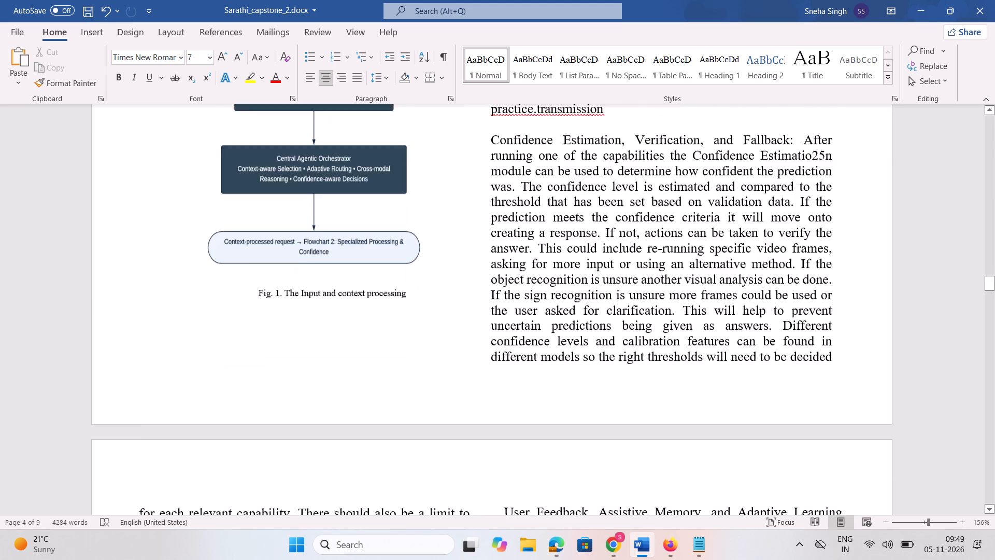
pyautogui.scroll(-1, 496, 232)
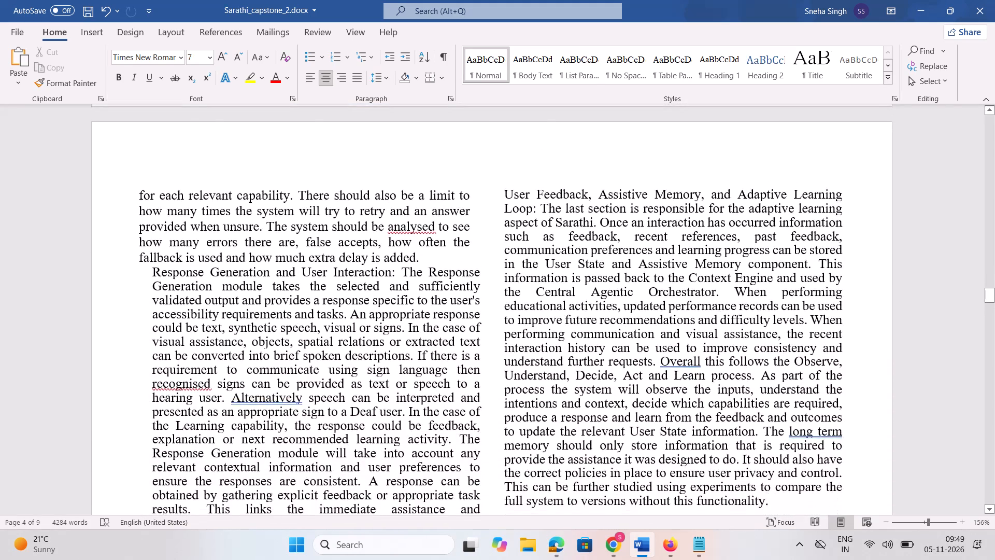
pyautogui.scroll(-1, 496, 232)
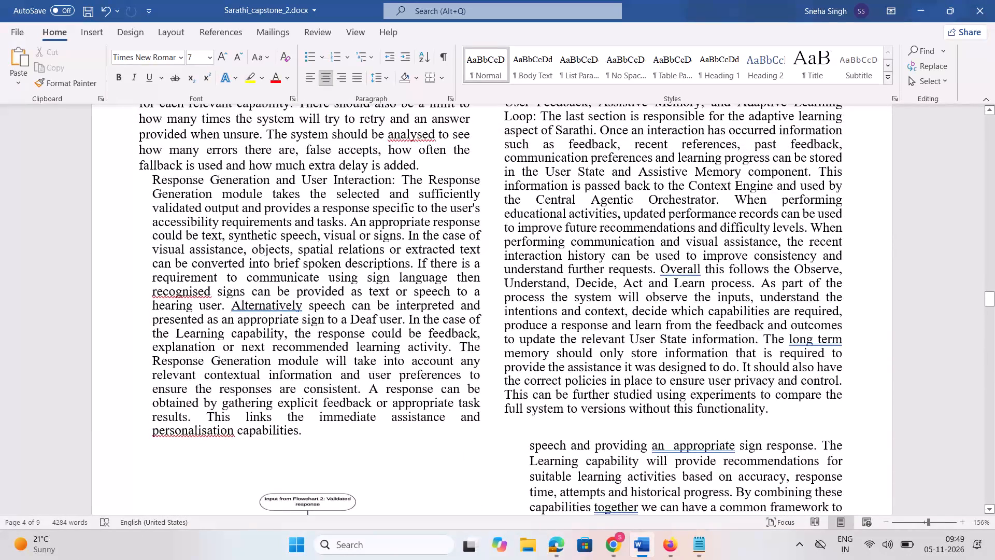
pyautogui.scroll(-1, 381, 141)
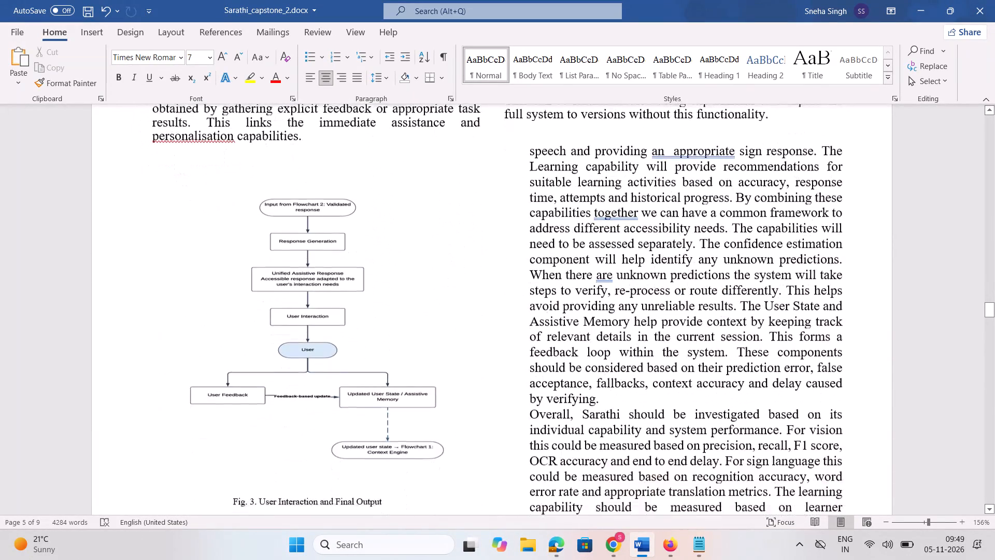
pyautogui.scroll(-3, 381, 141)
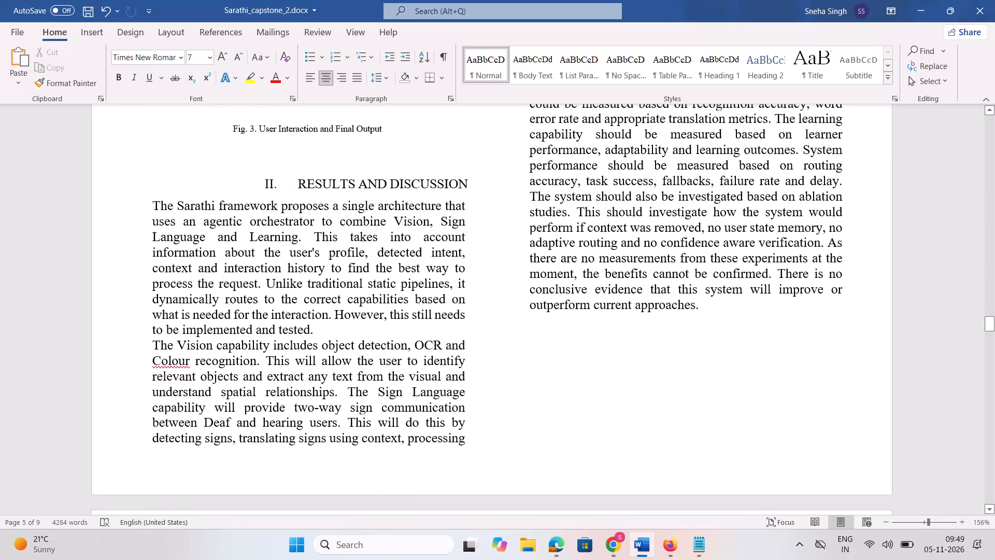
pyautogui.scroll(-2, 381, 141)
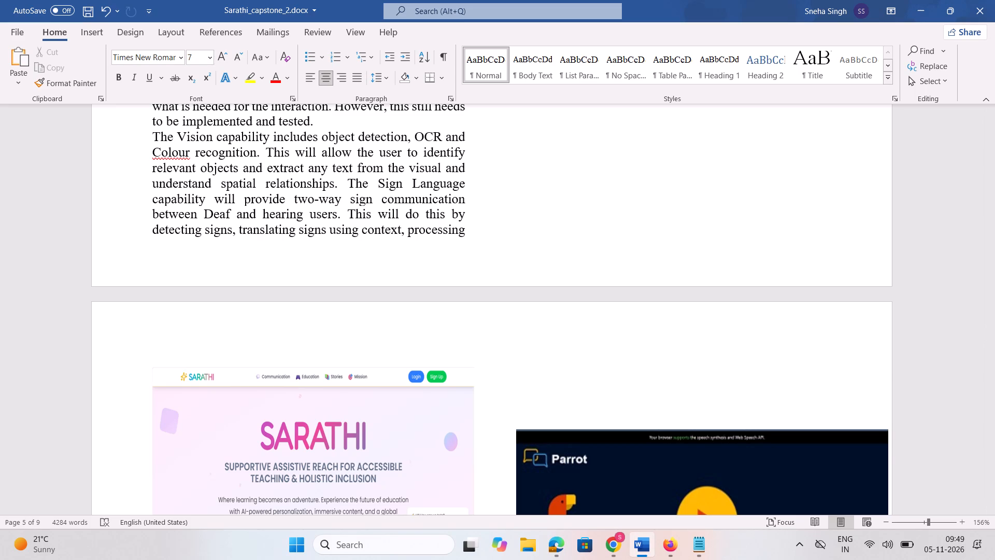
# Read back from RESULTS AND DISCUSSION to the Context Engine section on page 3, and recheck the Central Agentic Orchestrator text and figures.
pyautogui.scroll(1, 381, 141)
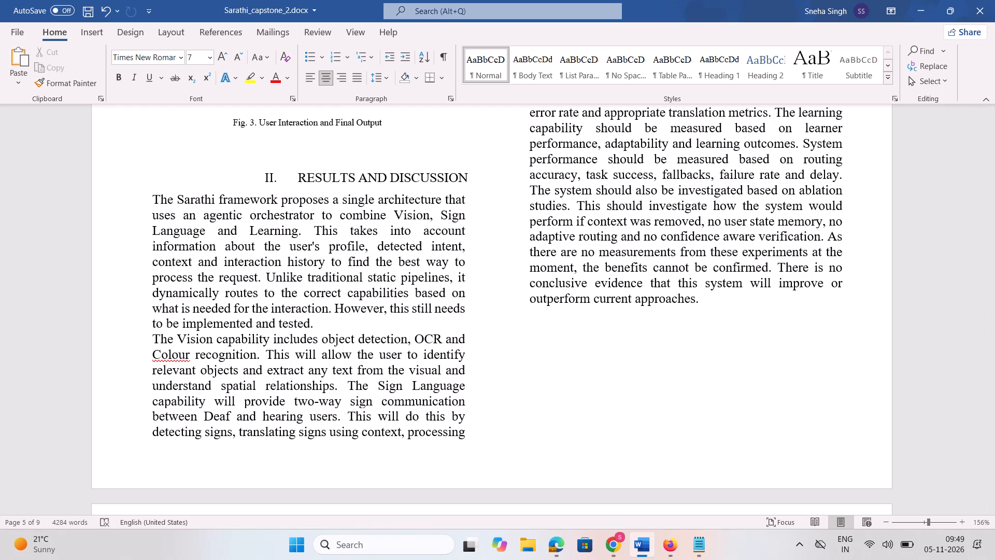
pyautogui.scroll(1, 381, 141)
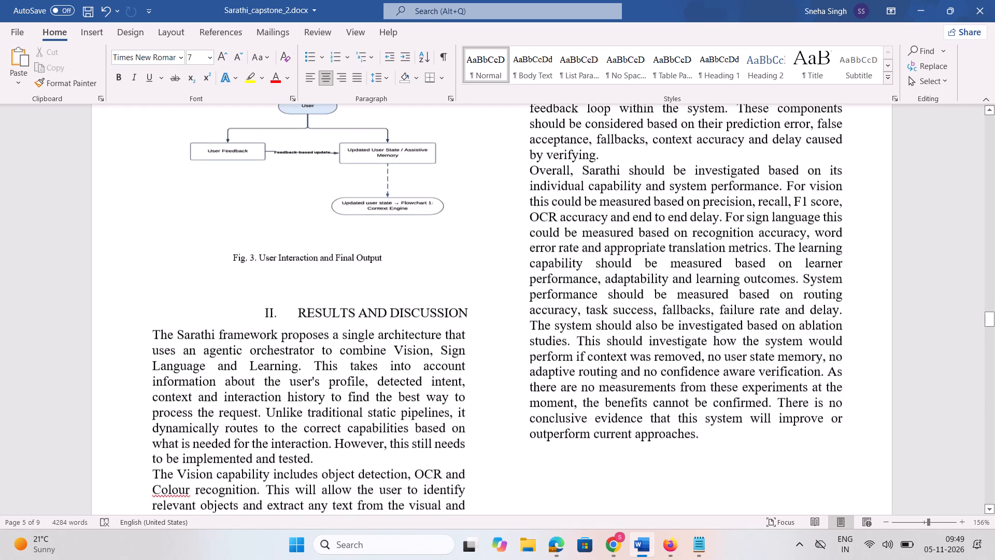
pyautogui.scroll(2, 381, 141)
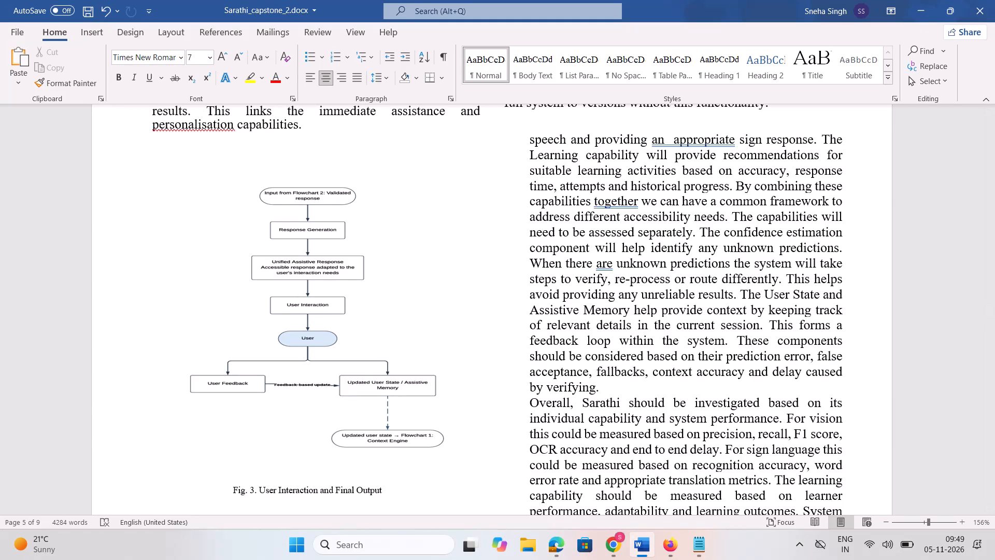
pyautogui.scroll(5, 381, 141)
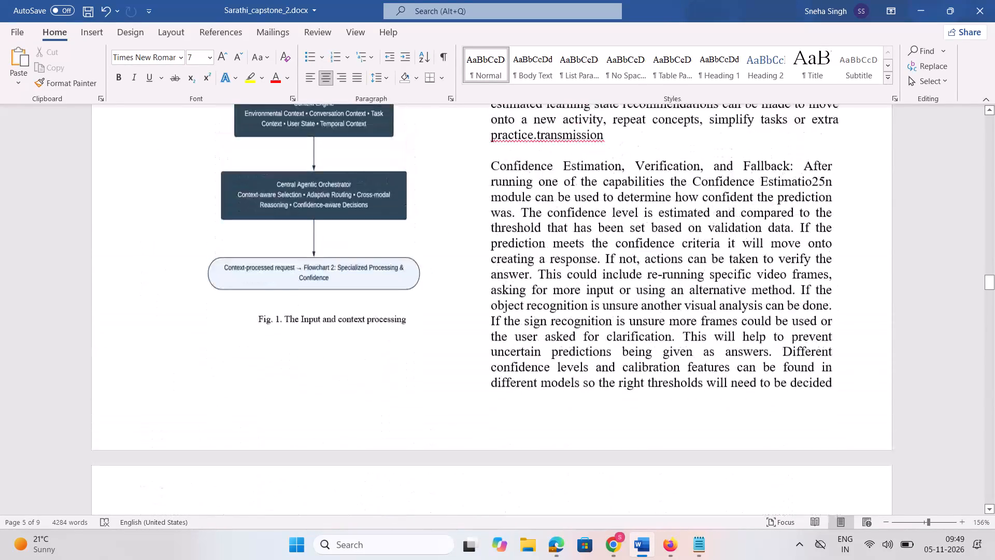
pyautogui.scroll(3, 381, 141)
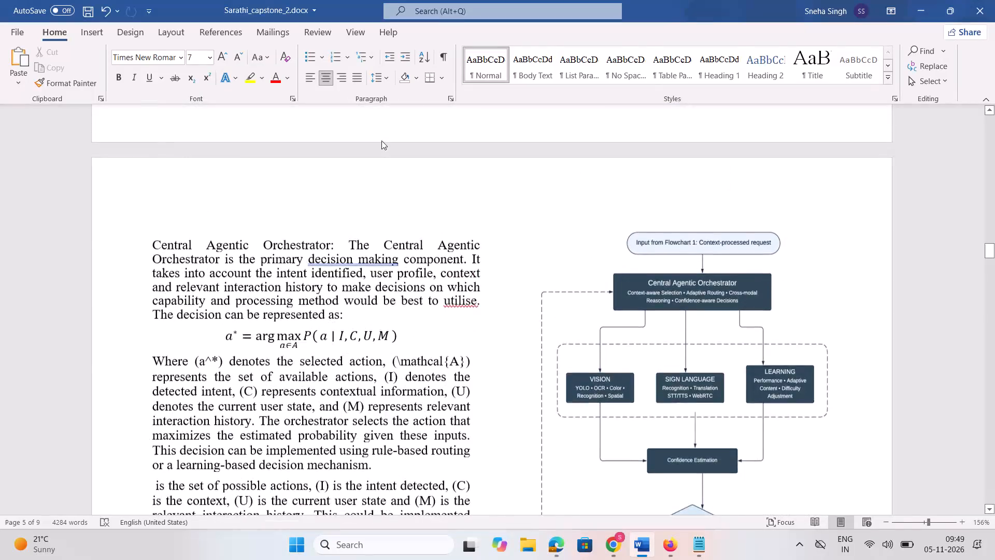
pyautogui.scroll(3, 381, 141)
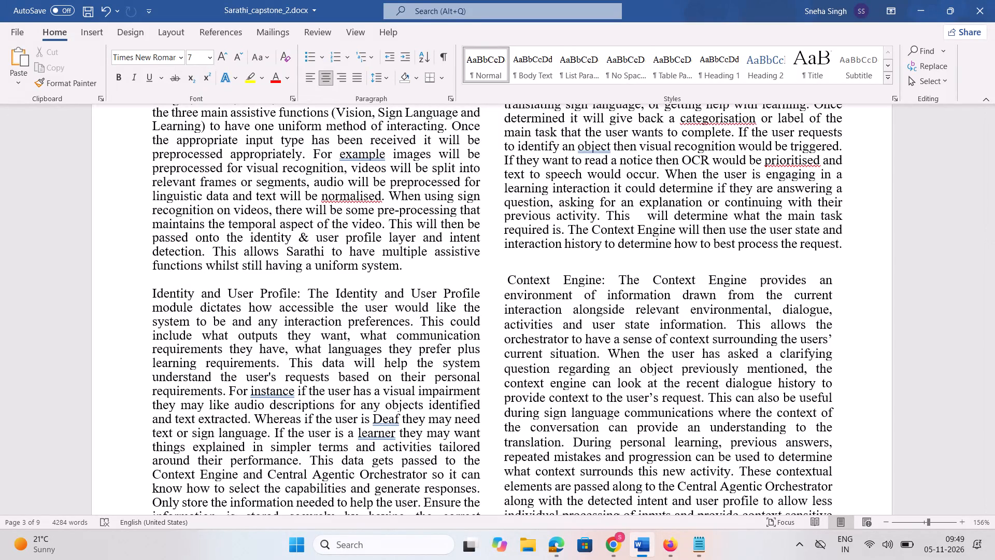
pyautogui.scroll(-1, 381, 141)
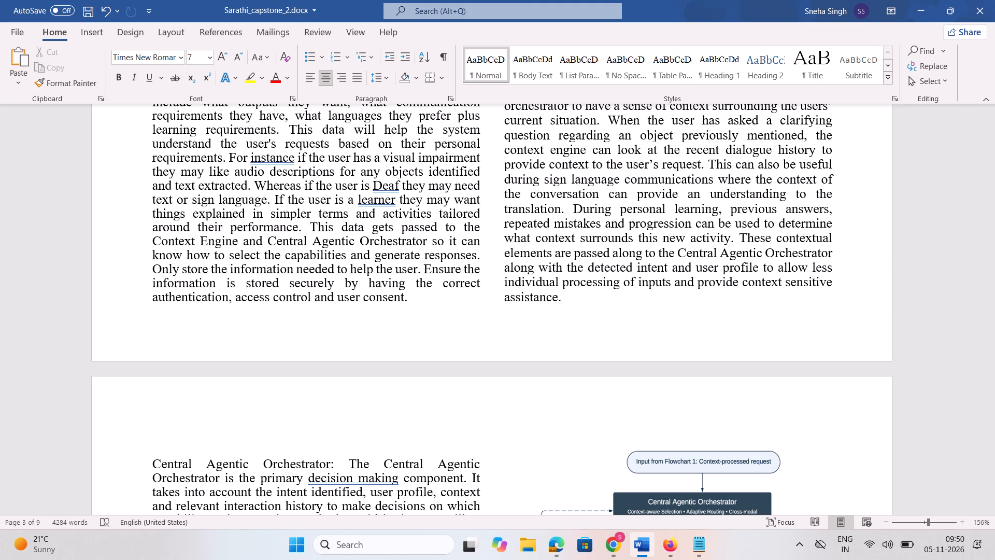
pyautogui.scroll(-2, 381, 141)
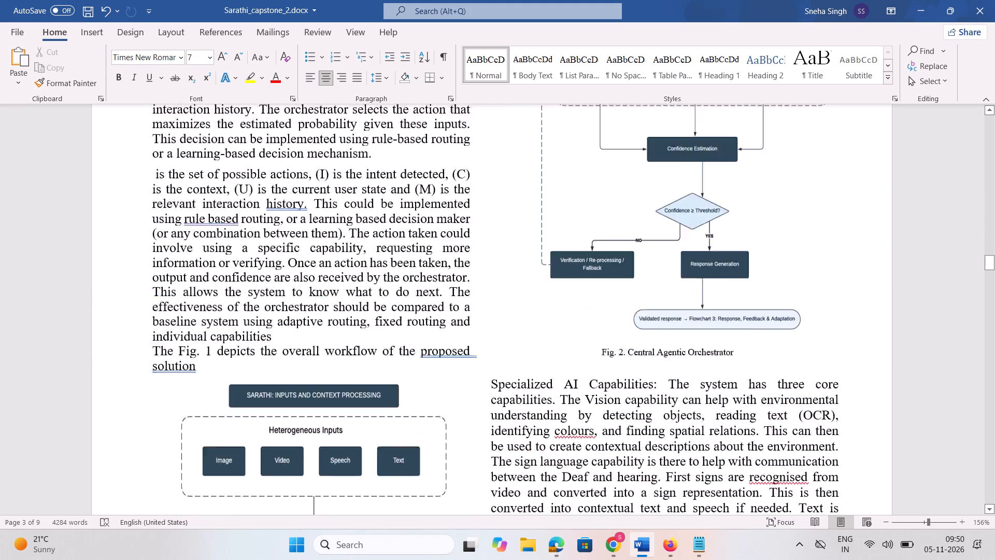
pyautogui.scroll(-1, 381, 141)
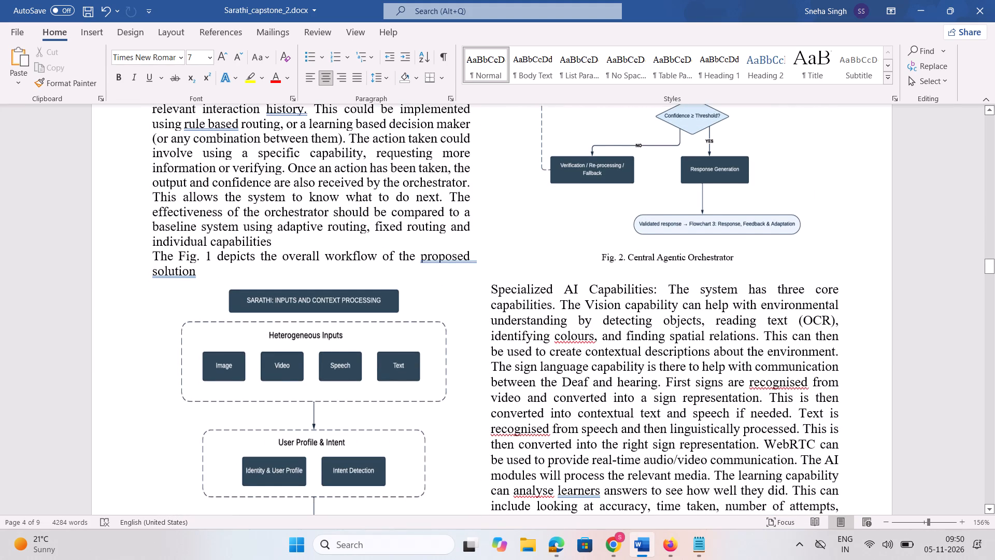
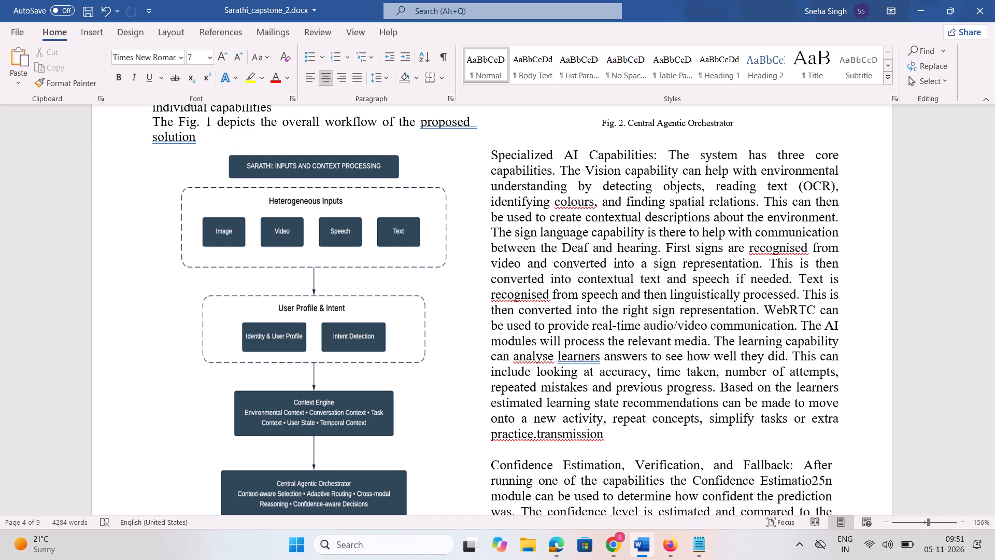
# Review the text and layout from Specialized AI Capabilities through Response Generation and User Interaction to the user feedback flowchart.
pyautogui.scroll(-3, 381, 141)
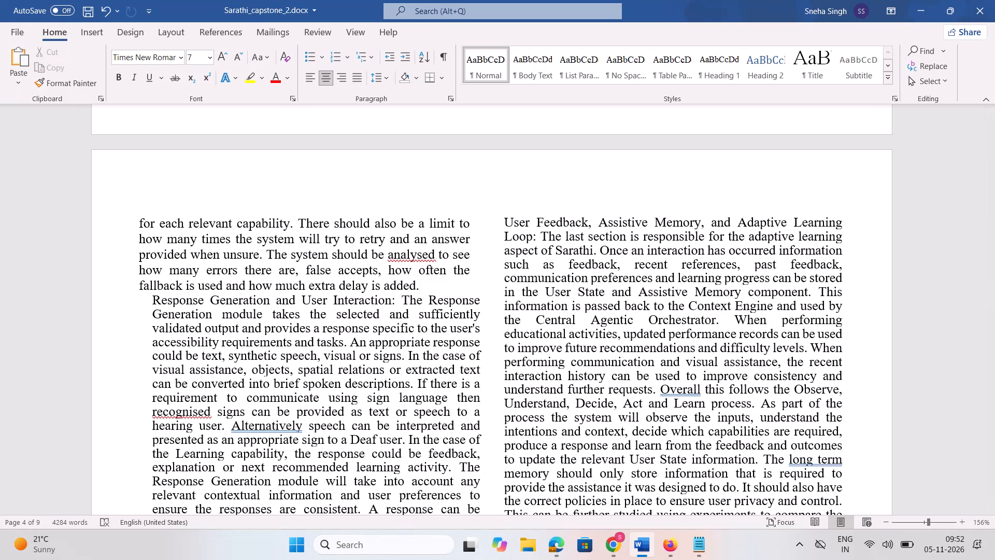
pyautogui.scroll(-2, 381, 141)
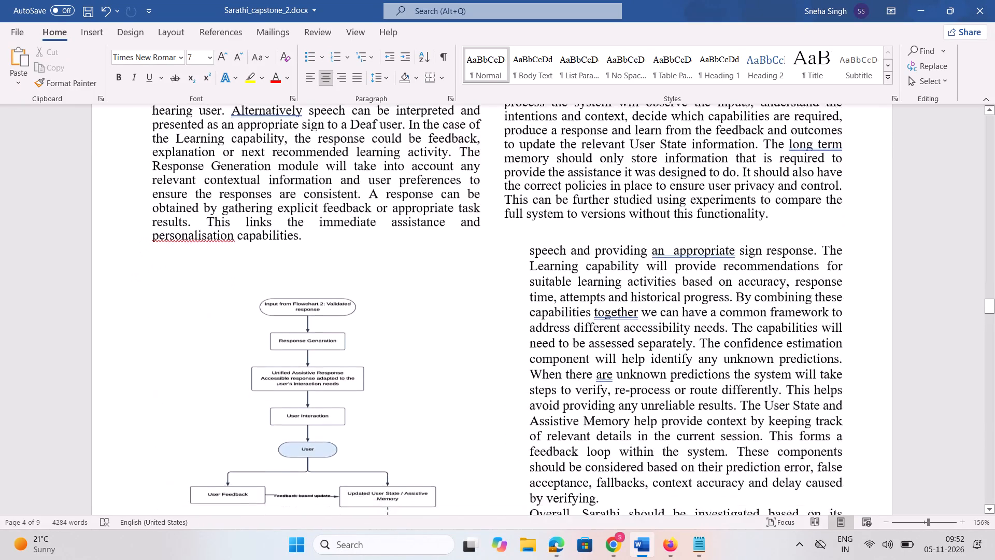
# Check the user interaction flowchart through the Fig. 3 caption to the RESULTS AND DISCUSSION heading on page 5.
pyautogui.scroll(-1, 381, 141)
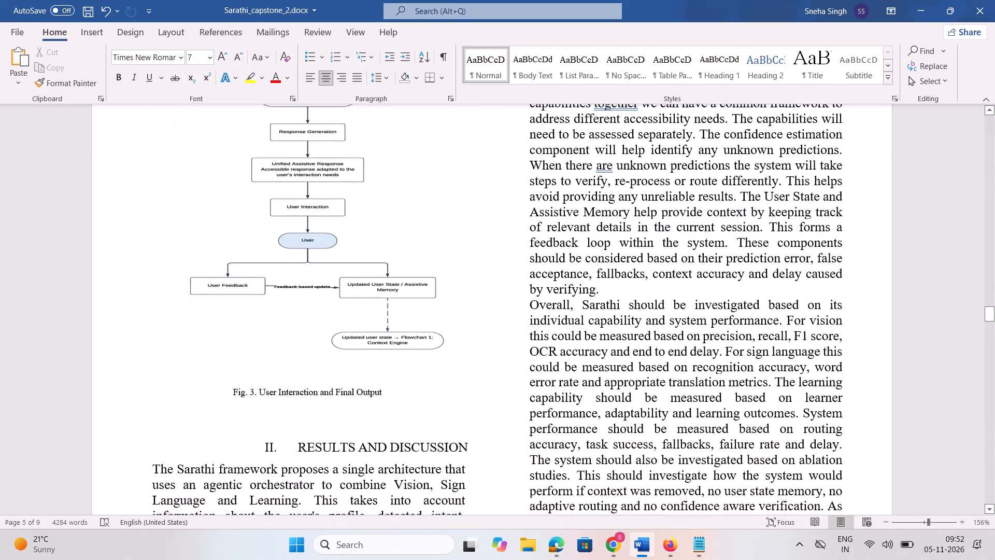
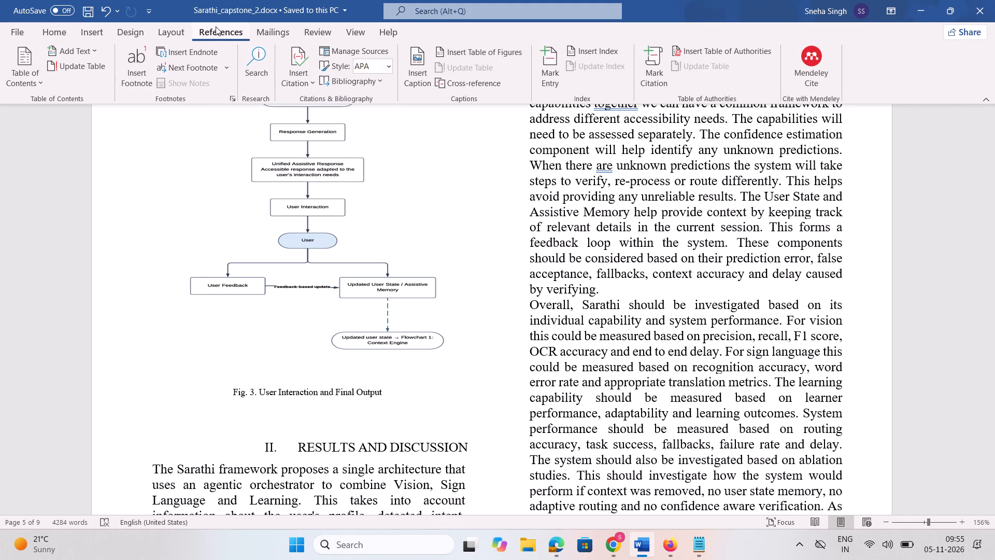
# Open Mendeley Cite, dismiss its release notes and merging citations tip, and look through the All References list.
pyautogui.click(823, 72)
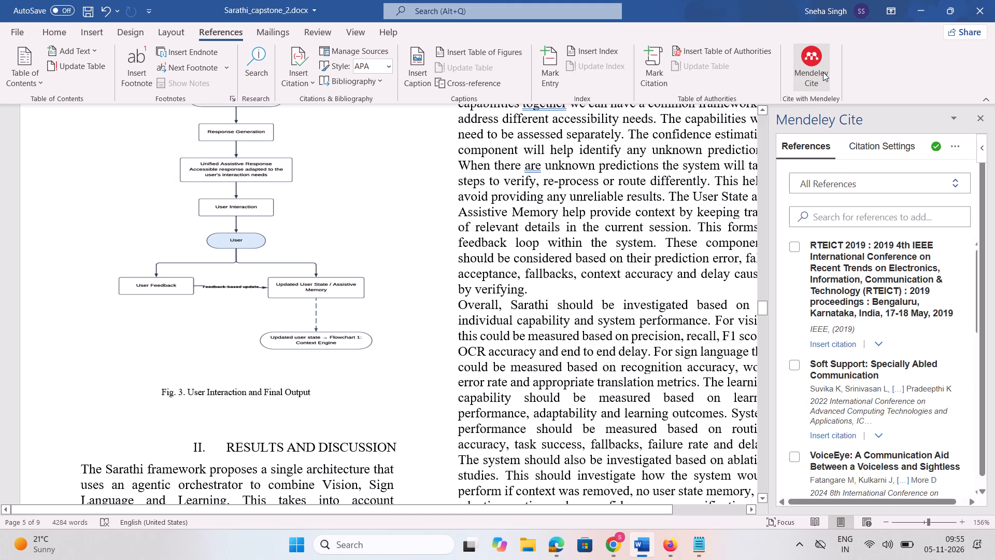
pyautogui.scroll(-3, 922, 387)
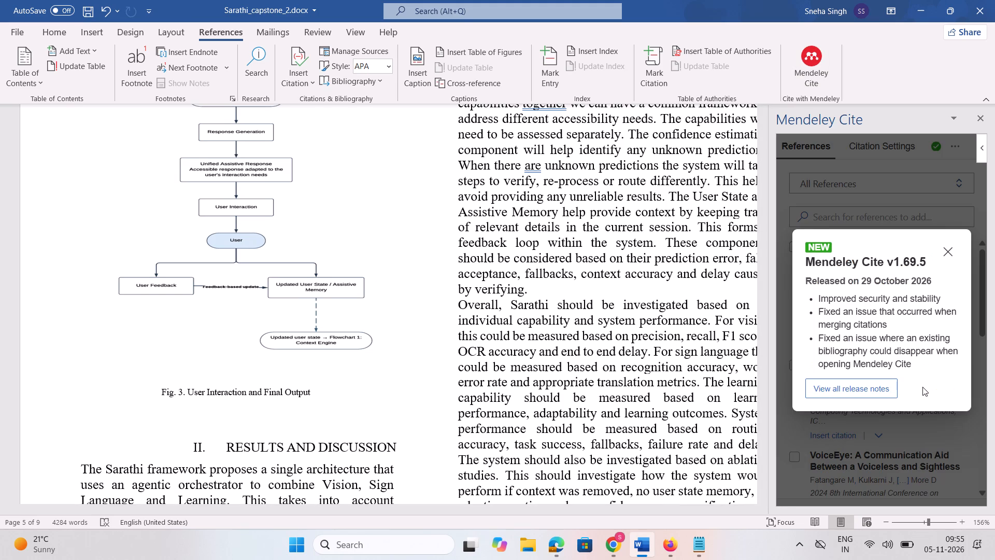
pyautogui.click(953, 250)
pyautogui.scroll(-1, 872, 351)
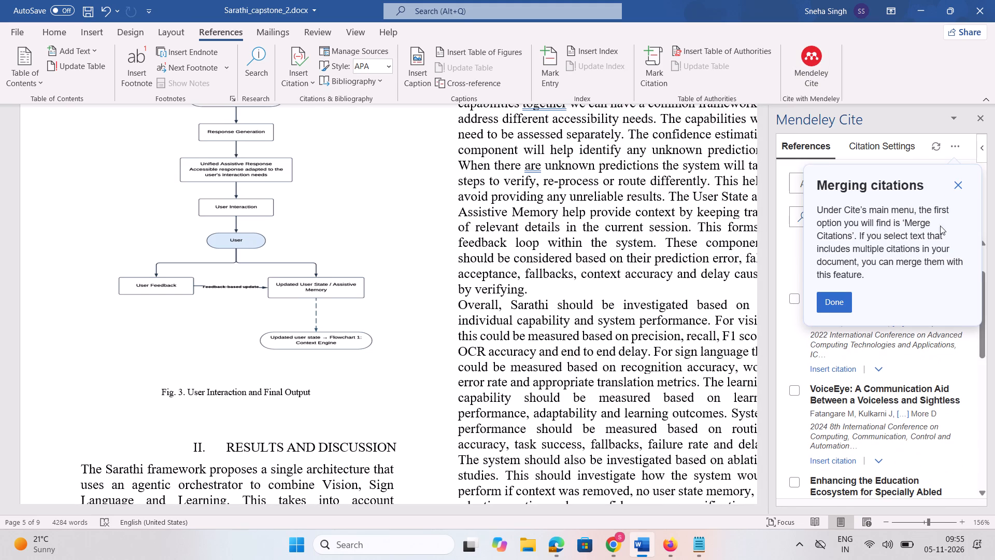
pyautogui.click(962, 185)
pyautogui.scroll(-3, 885, 388)
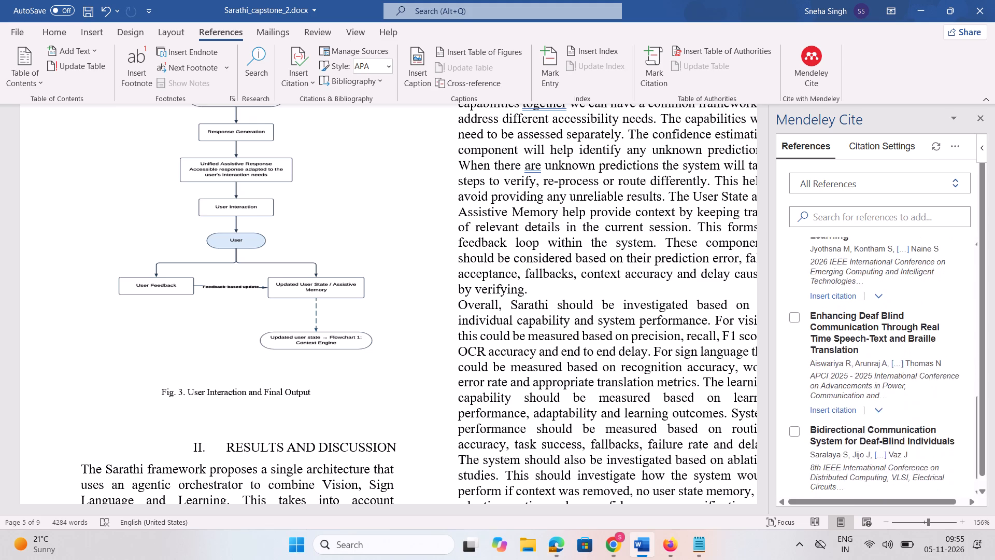
pyautogui.scroll(1, 885, 388)
pyautogui.scroll(-4, 885, 388)
pyautogui.scroll(7, 885, 388)
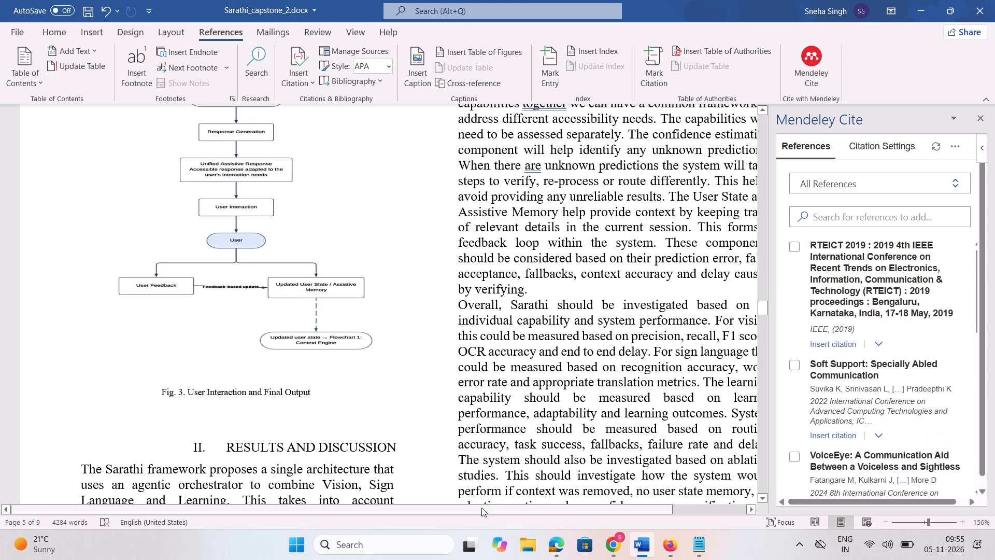
# Search Windows for "men" to find the Mendeley application.
pyautogui.click(405, 543)
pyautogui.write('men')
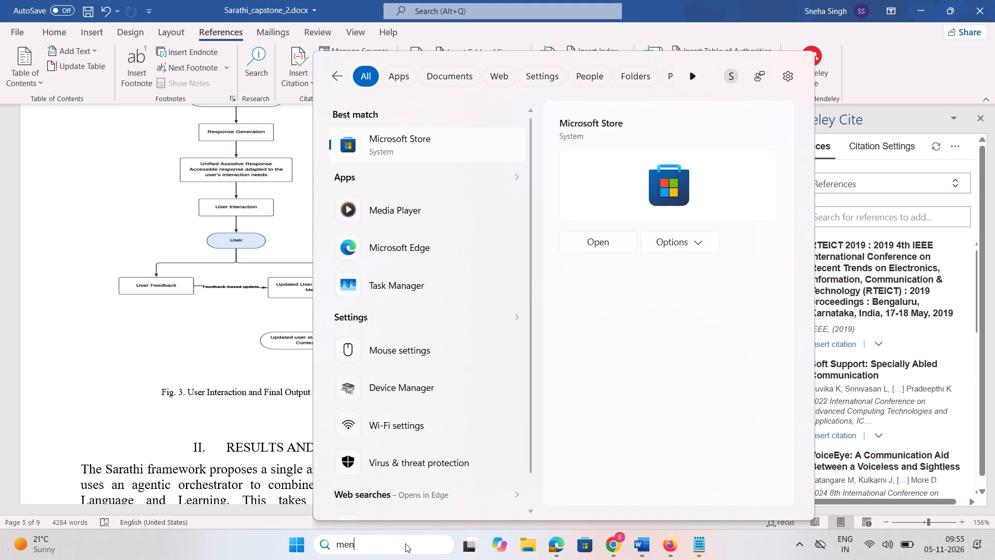
# Open the sarathi collection in Mendeley Reference Manager to view its references, and return to the Word paper.
pyautogui.click(415, 148)
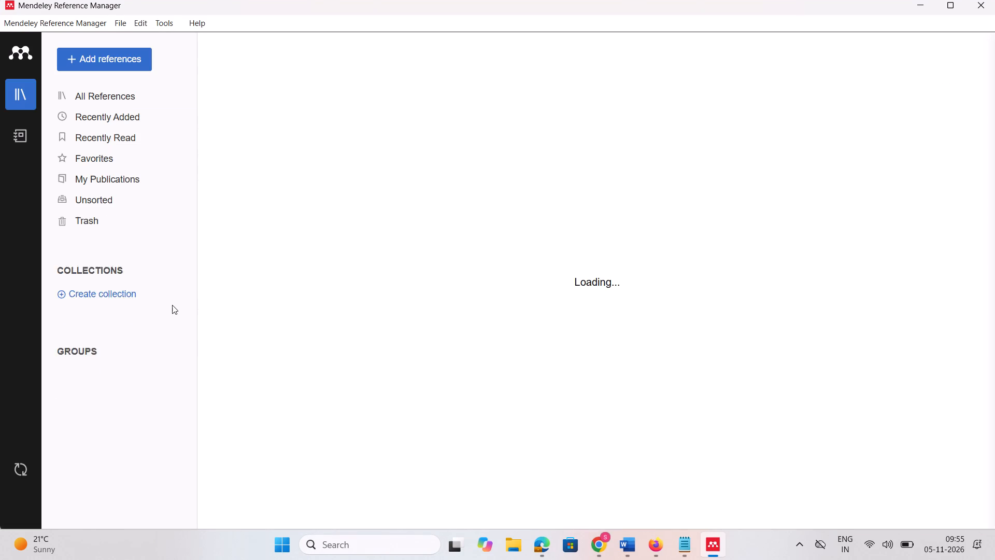
pyautogui.click(92, 318)
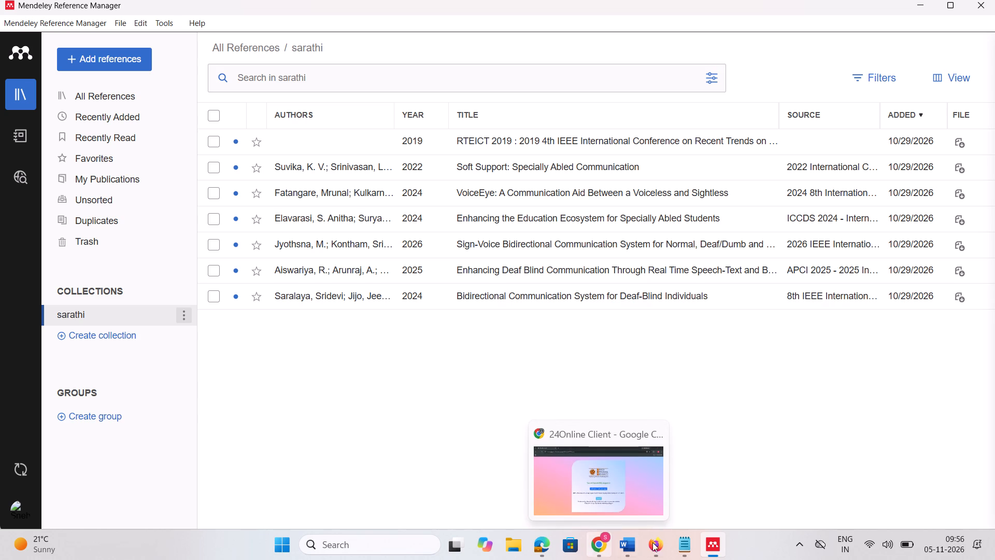
pyautogui.click(666, 494)
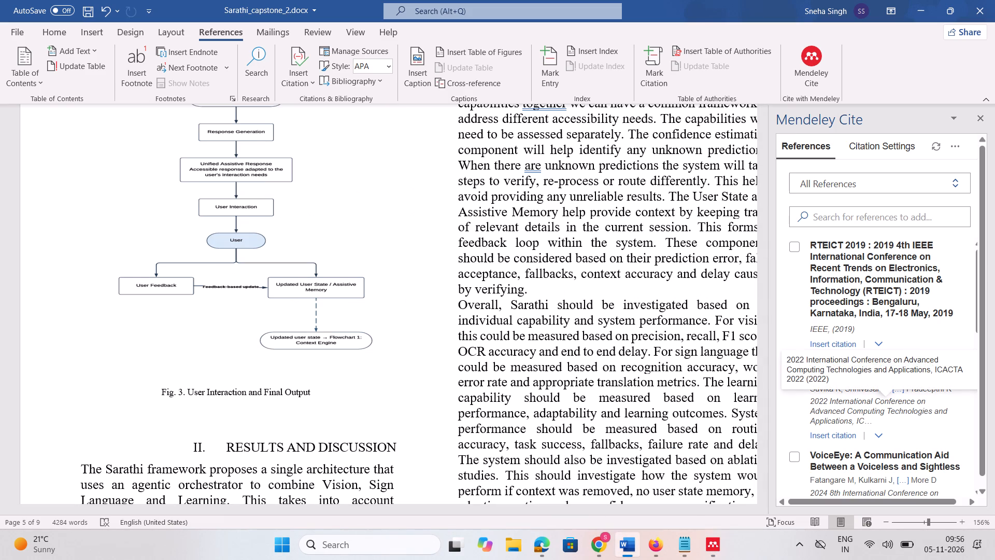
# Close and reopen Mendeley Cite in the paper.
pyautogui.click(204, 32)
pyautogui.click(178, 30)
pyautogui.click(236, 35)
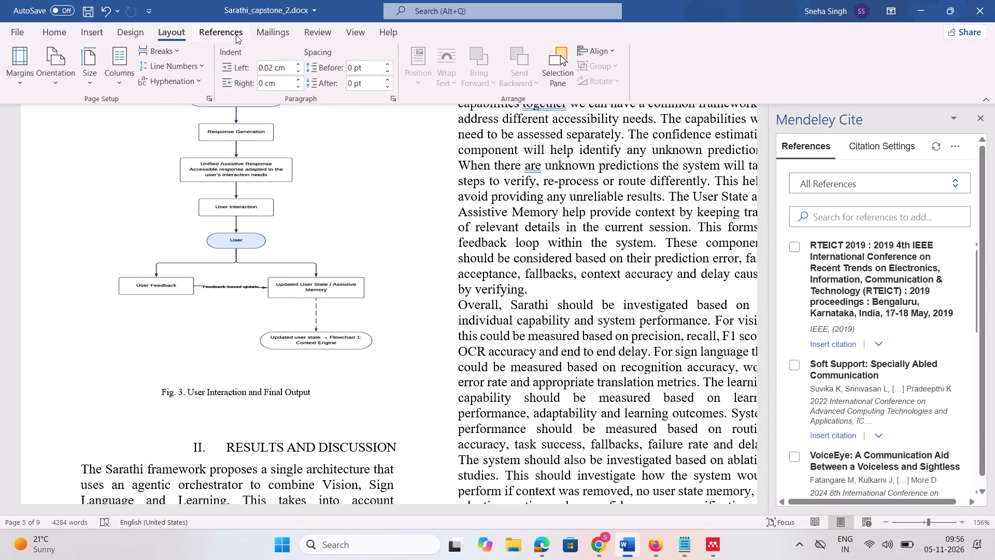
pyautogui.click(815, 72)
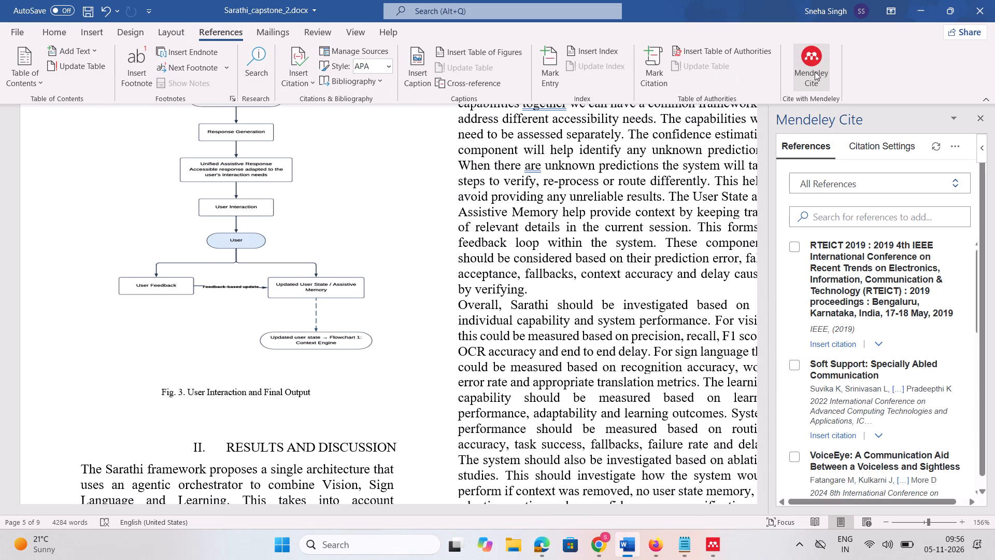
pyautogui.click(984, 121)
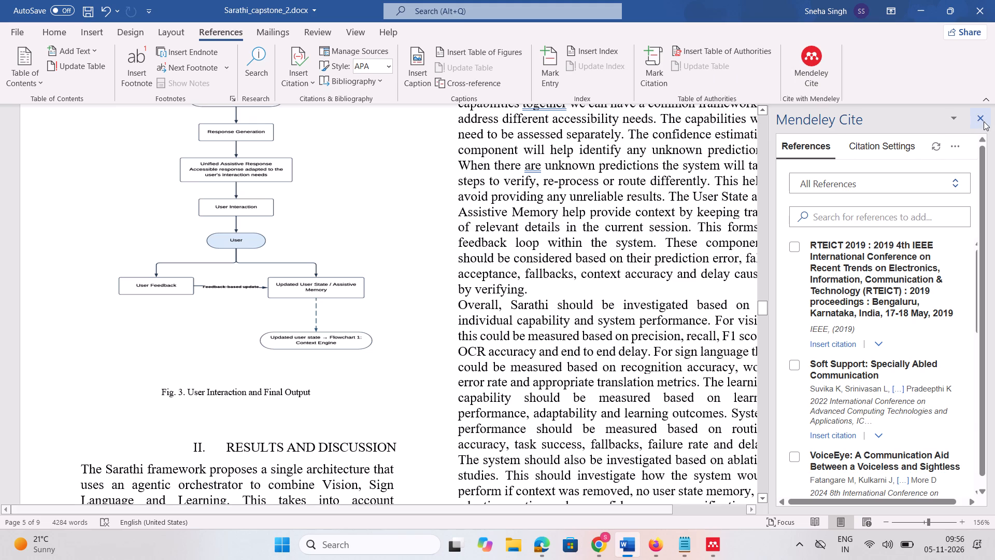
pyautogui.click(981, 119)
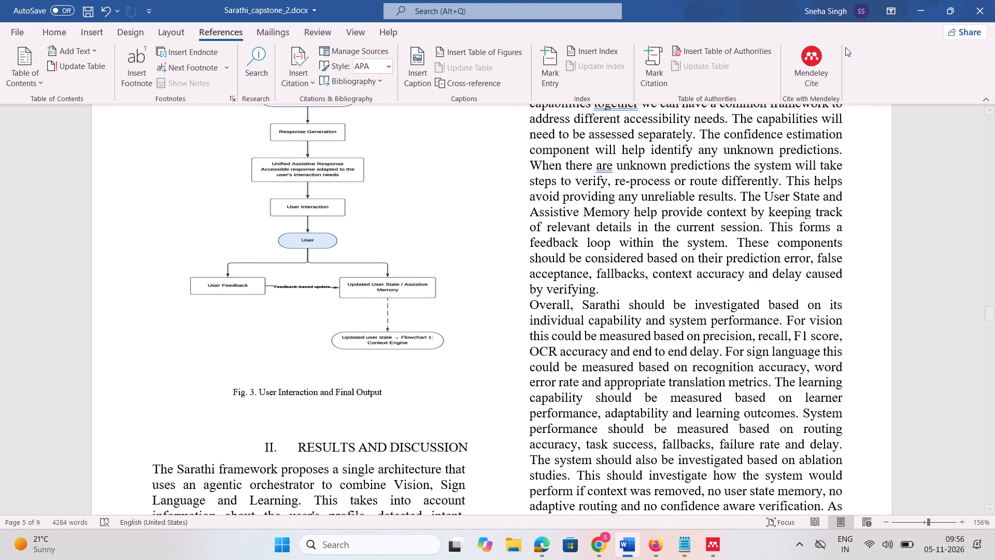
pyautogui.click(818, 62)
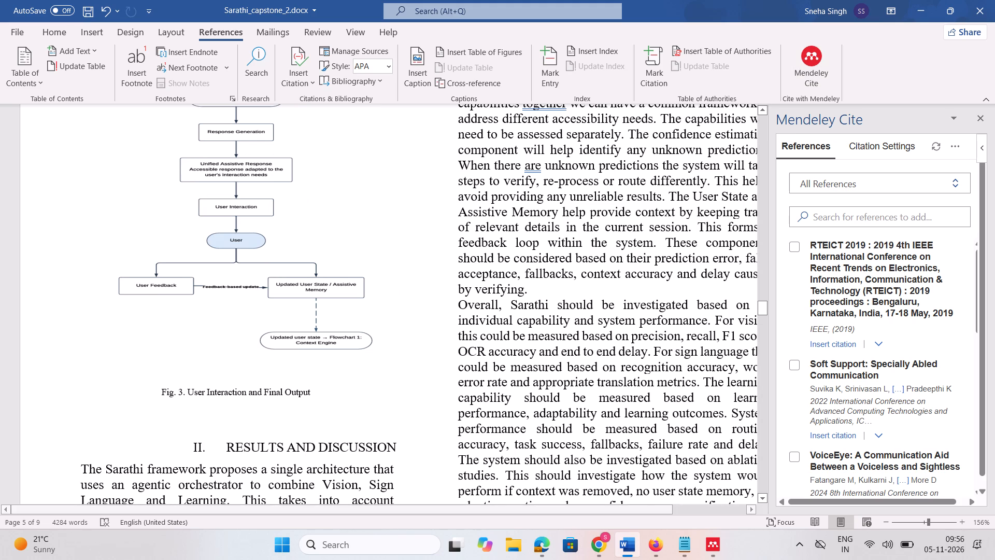
# Delete the typed citation [1] after "encourages independence the system still has problems" on page 1.
pyautogui.hscroll(1, 476, 325)
pyautogui.scroll(5, 476, 325)
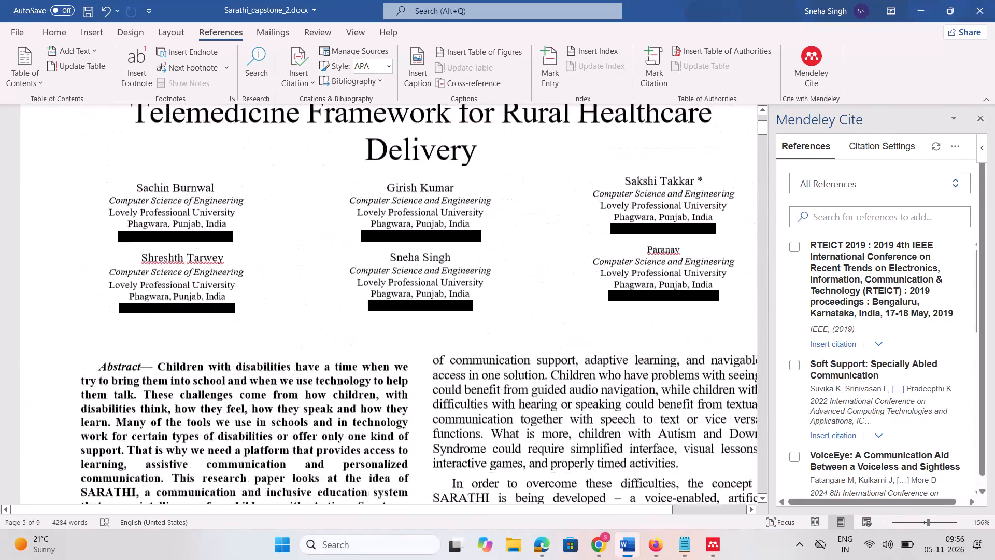
pyautogui.scroll(-4, 476, 325)
pyautogui.scroll(1, 476, 325)
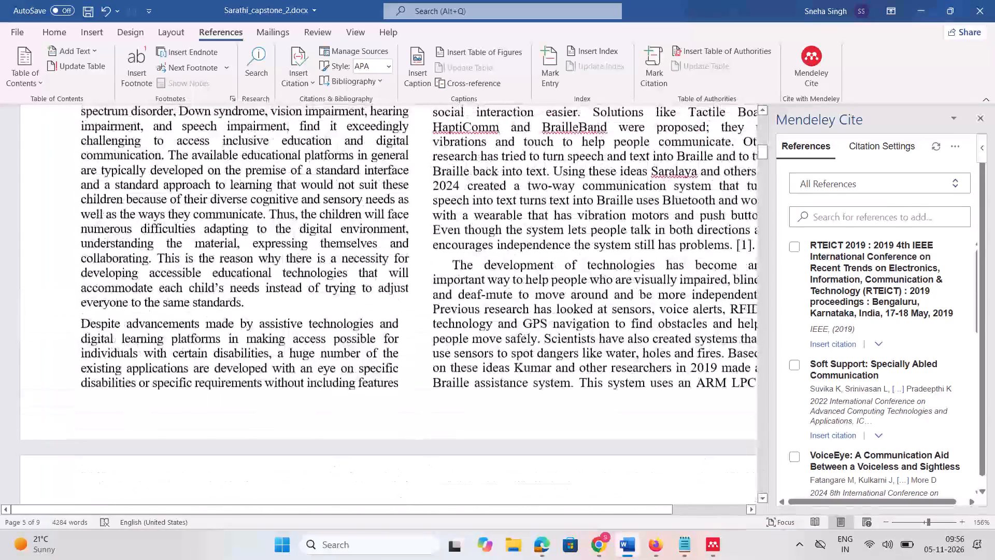
pyautogui.scroll(1, 476, 325)
pyautogui.click(652, 315)
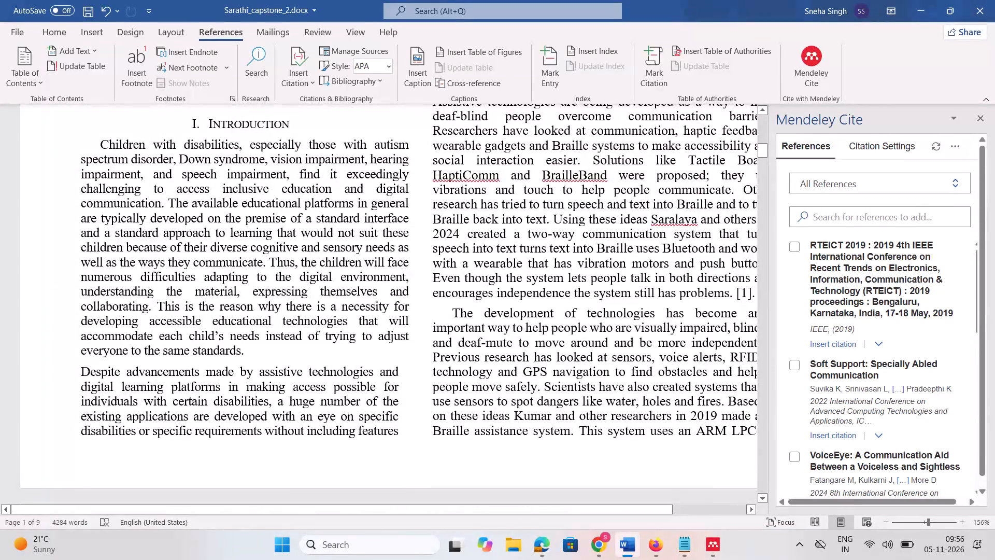
pyautogui.click(750, 294)
pyautogui.press('BackSpace')
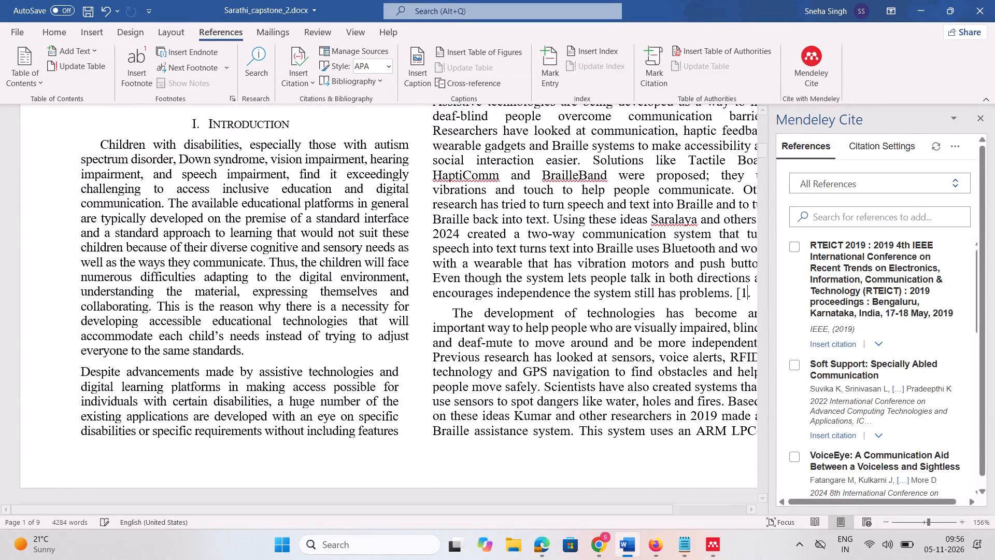
pyautogui.press('BackSpace')
pyautogui.press('BackSpace')
pyautogui.press('BackSpace')
pyautogui.press('BackSpace')
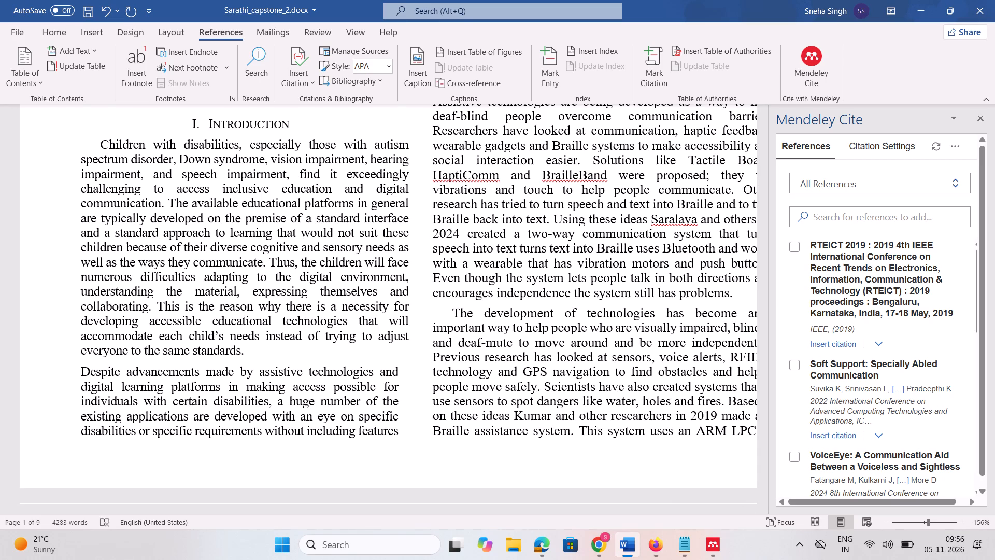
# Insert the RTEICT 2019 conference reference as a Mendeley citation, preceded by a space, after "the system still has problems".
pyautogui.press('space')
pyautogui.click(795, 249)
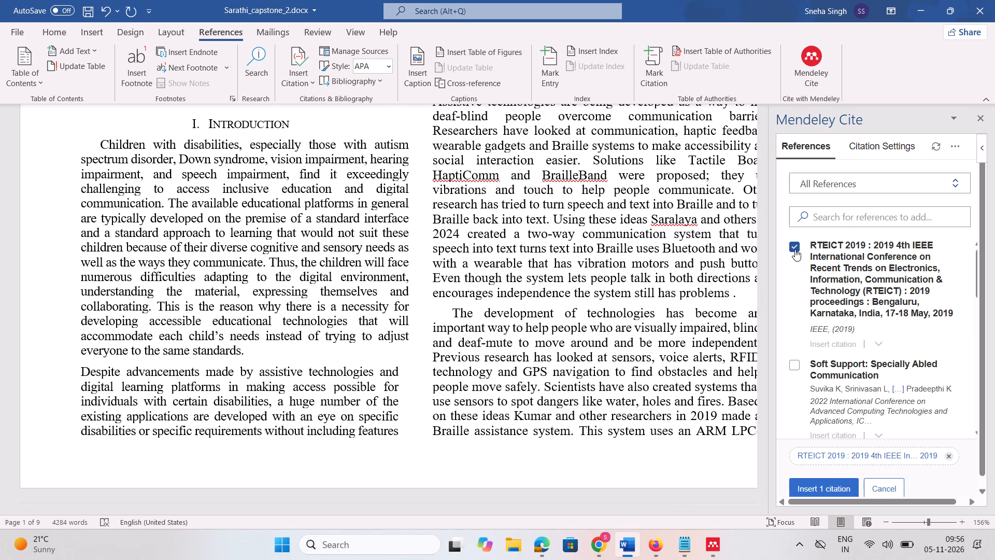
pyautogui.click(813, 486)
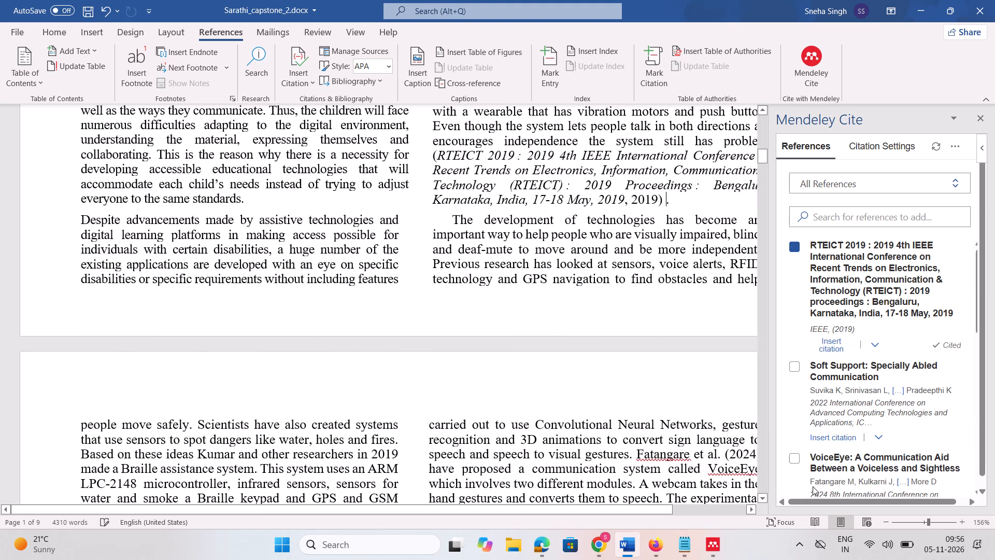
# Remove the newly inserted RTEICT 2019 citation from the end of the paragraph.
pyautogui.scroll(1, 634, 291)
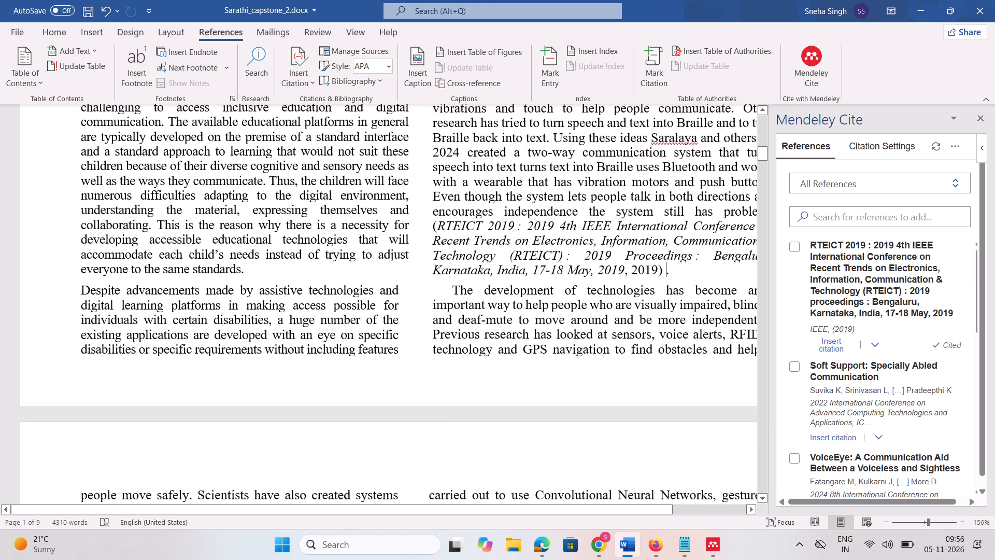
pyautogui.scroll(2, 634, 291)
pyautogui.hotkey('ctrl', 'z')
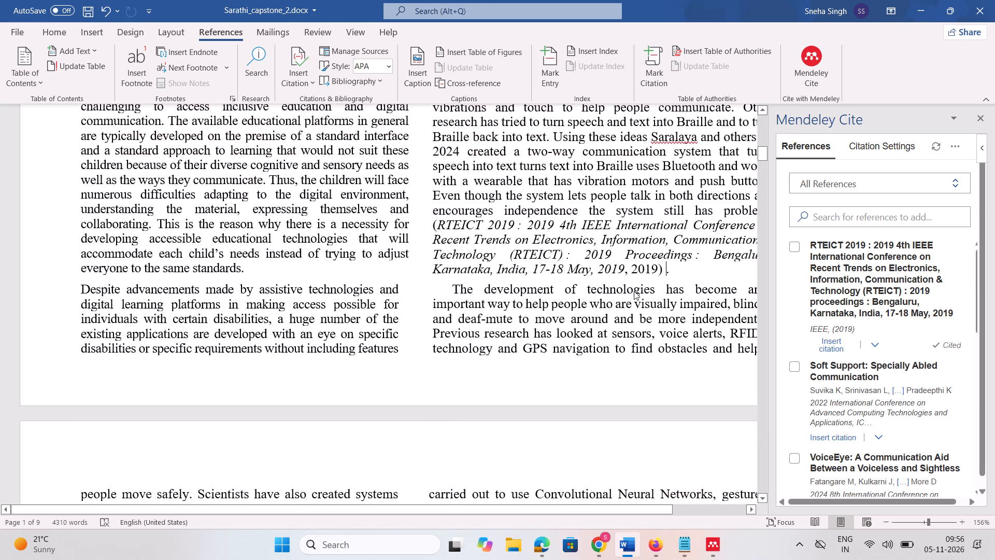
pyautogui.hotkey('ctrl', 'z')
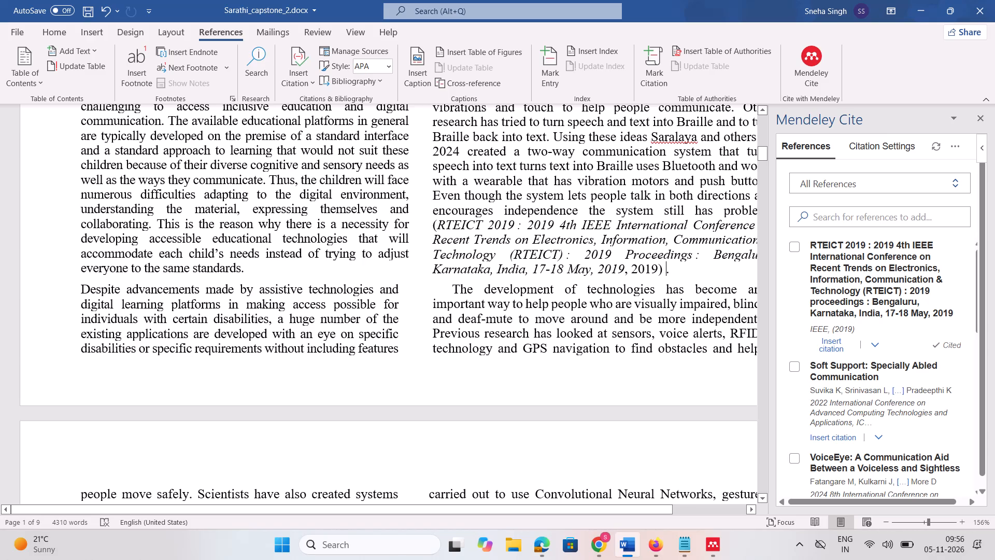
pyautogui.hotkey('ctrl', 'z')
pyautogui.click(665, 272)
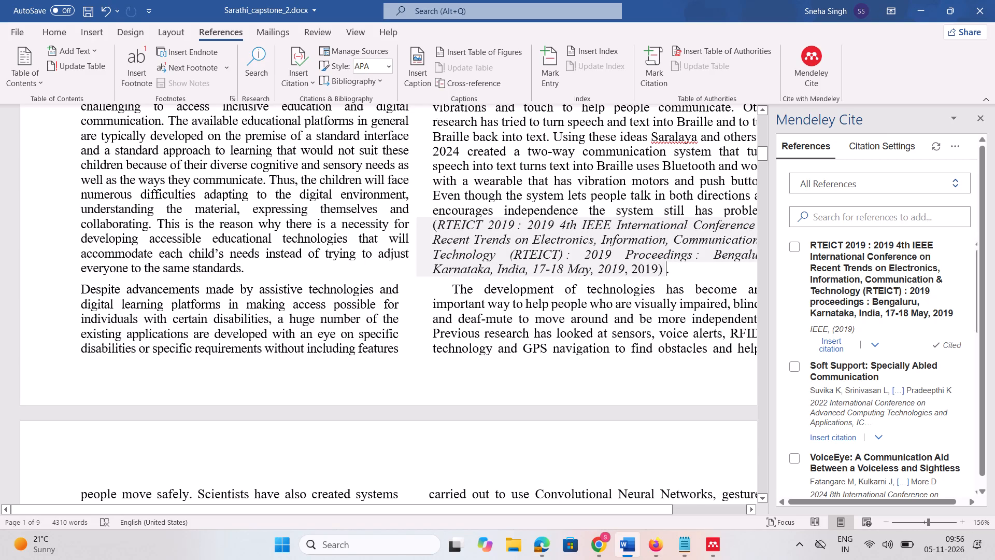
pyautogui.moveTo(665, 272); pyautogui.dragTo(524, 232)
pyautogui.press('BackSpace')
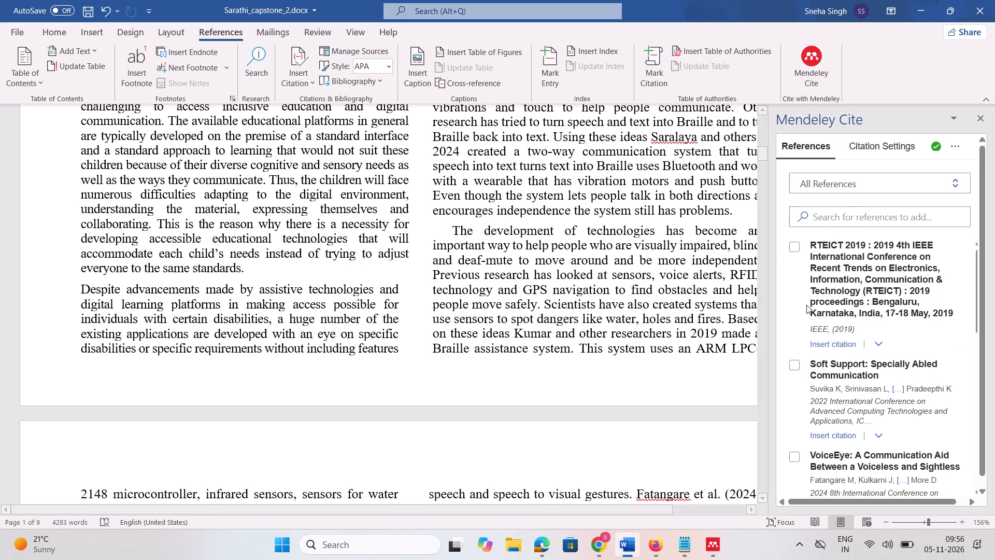
# Insert the RTEICT 2019 conference reference as a Mendeley citation directly after "the system still has problems".
pyautogui.click(794, 247)
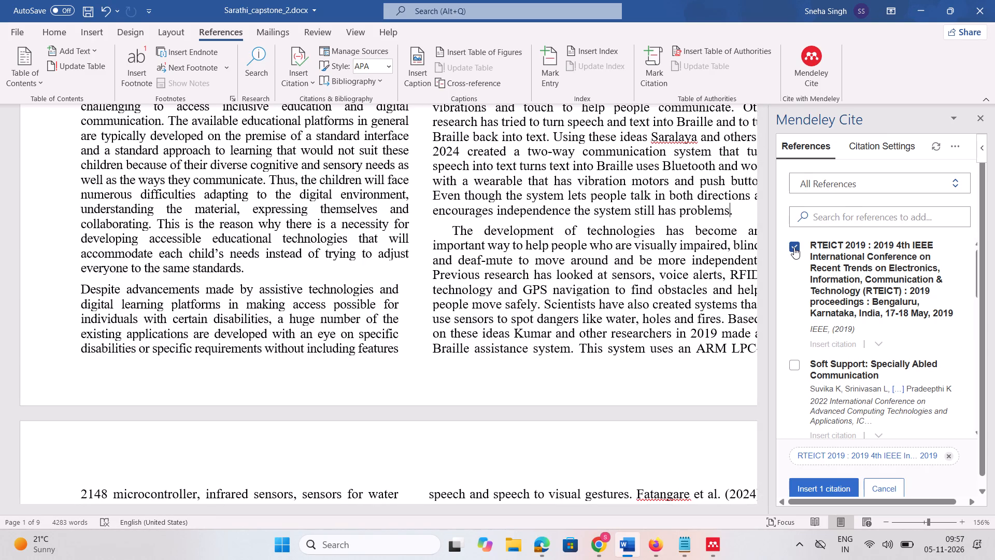
pyautogui.click(808, 488)
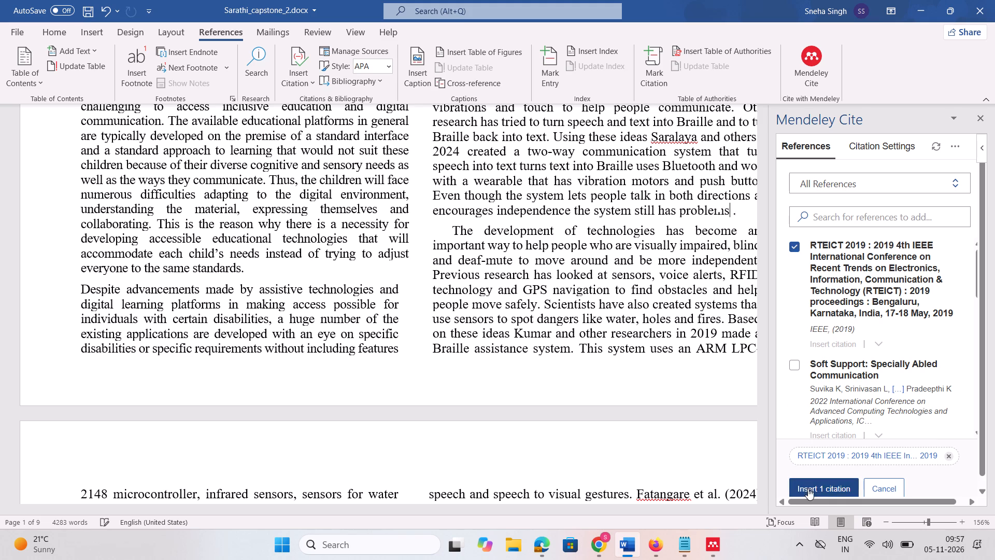
# Change the Mendeley citation style to IEEE Reference Guide version 11.29.2023.
pyautogui.click(897, 142)
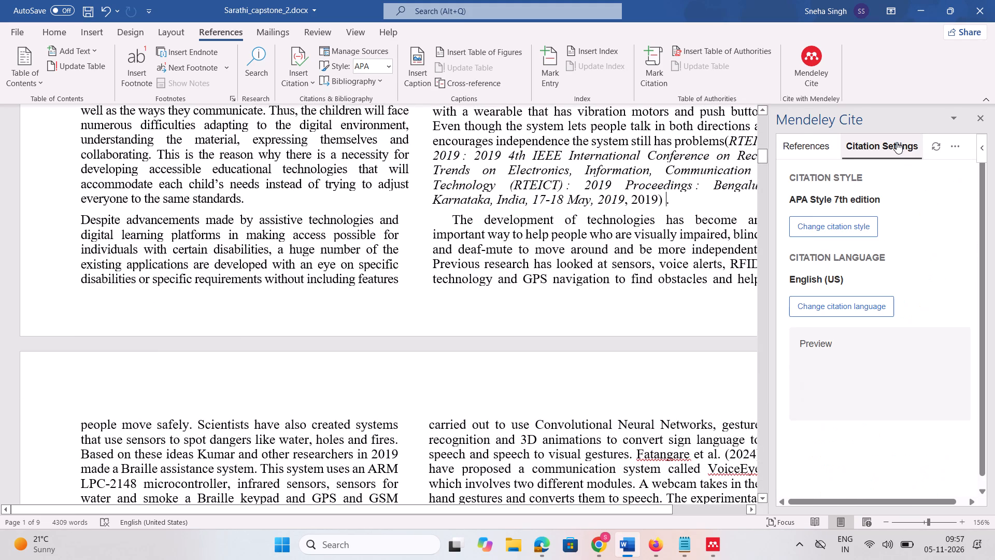
pyautogui.click(834, 232)
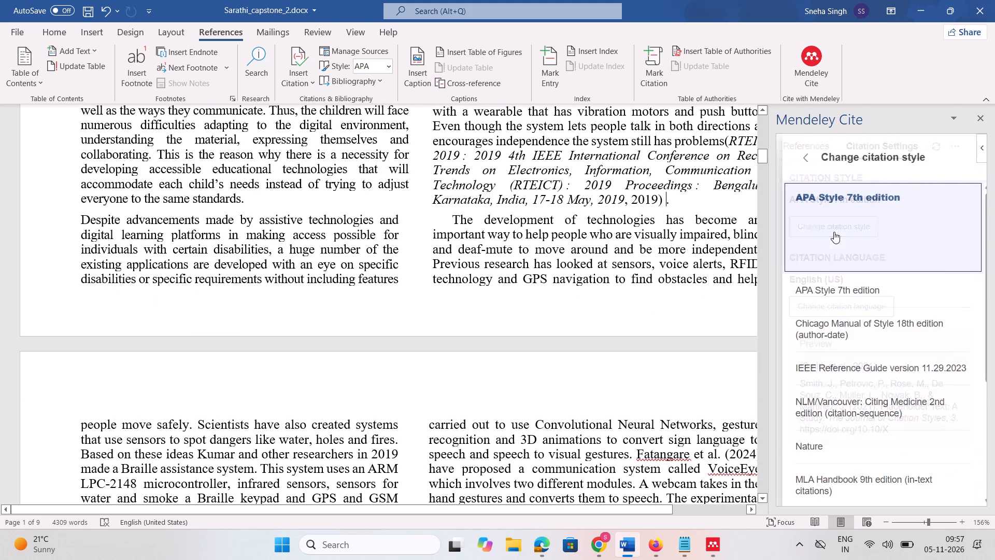
pyautogui.scroll(-3, 829, 349)
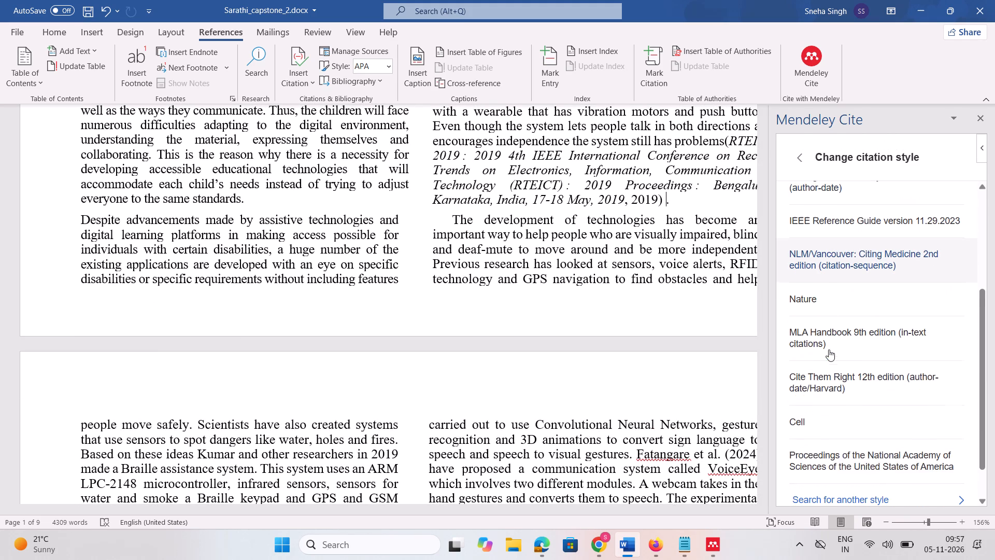
pyautogui.scroll(-1, 829, 349)
pyautogui.scroll(1, 829, 349)
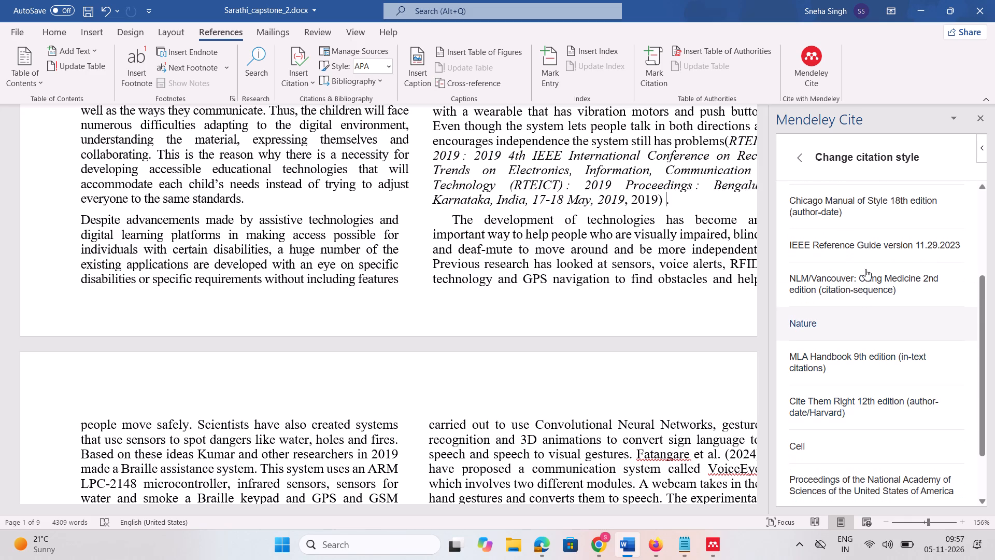
pyautogui.click(868, 250)
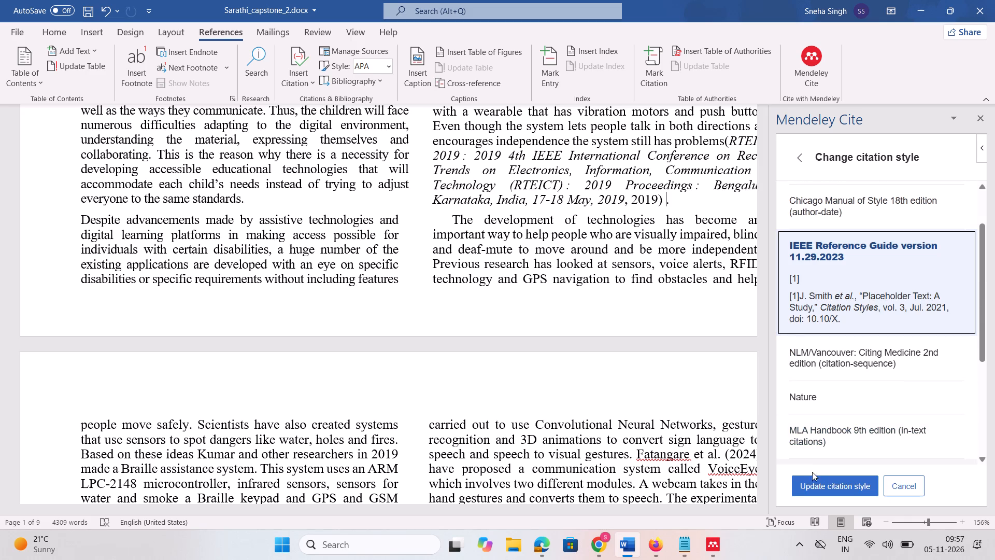
pyautogui.click(812, 483)
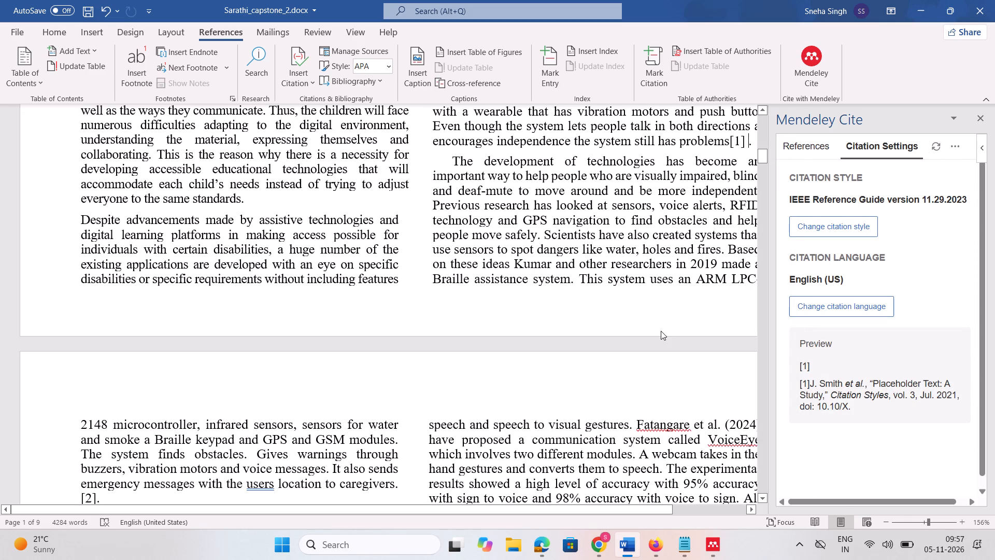
# Replace the typed [2] after "location to caregivers." on page 2 with a Mendeley citation of "Enhancing the Education Ecosystem for Specially Abled Students".
pyautogui.scroll(-1, 661, 331)
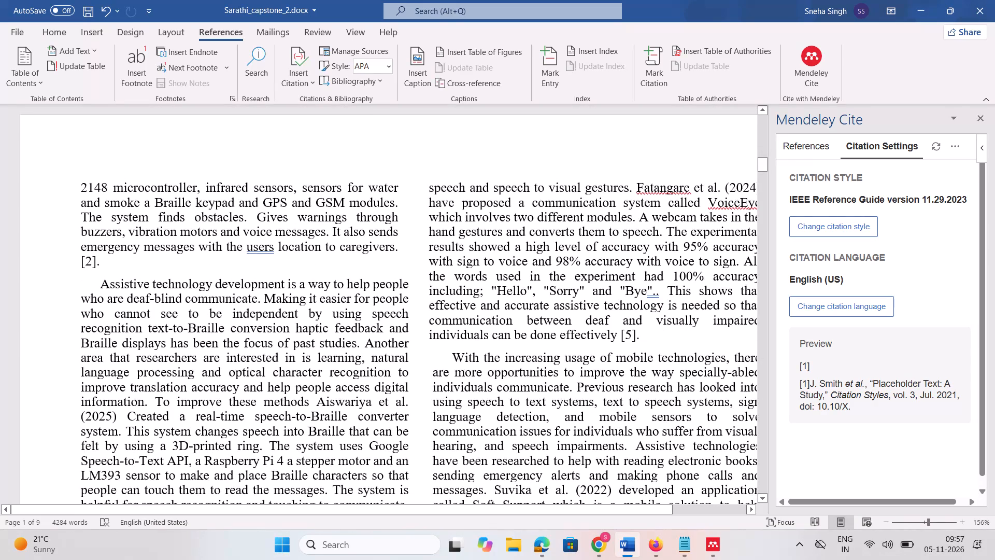
pyautogui.click(96, 264)
pyautogui.press('BackSpace')
pyautogui.press('BackSpace')
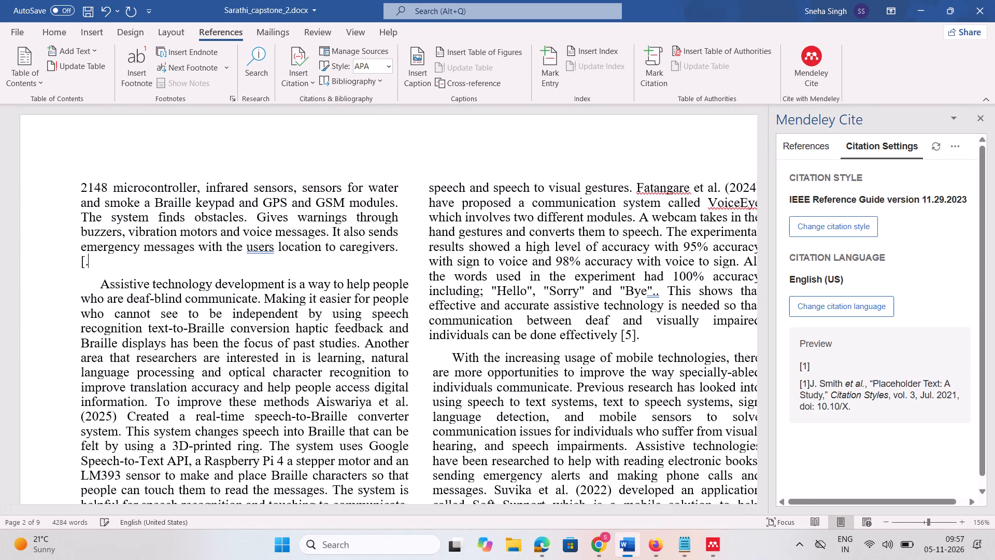
pyautogui.press('BackSpace')
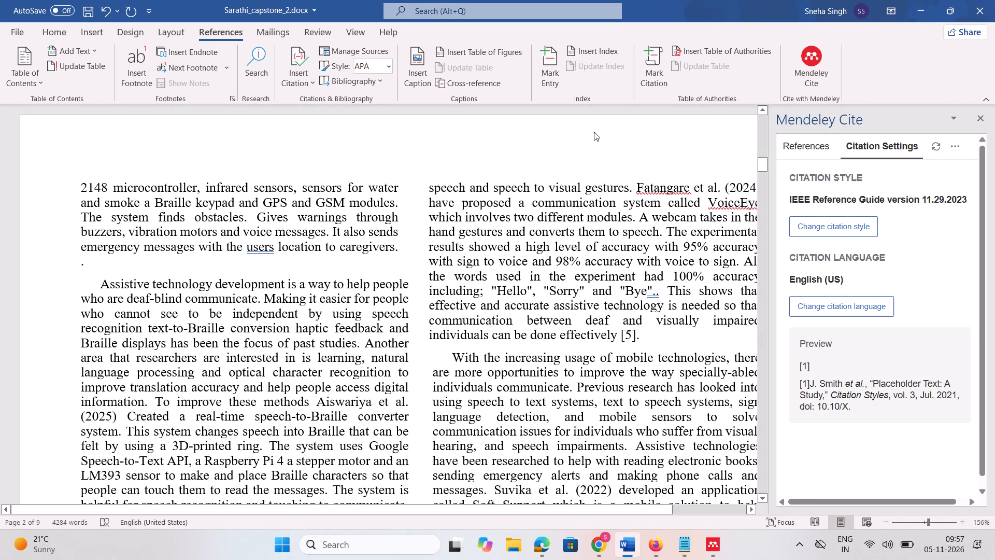
pyautogui.click(793, 158)
pyautogui.scroll(-1, 844, 329)
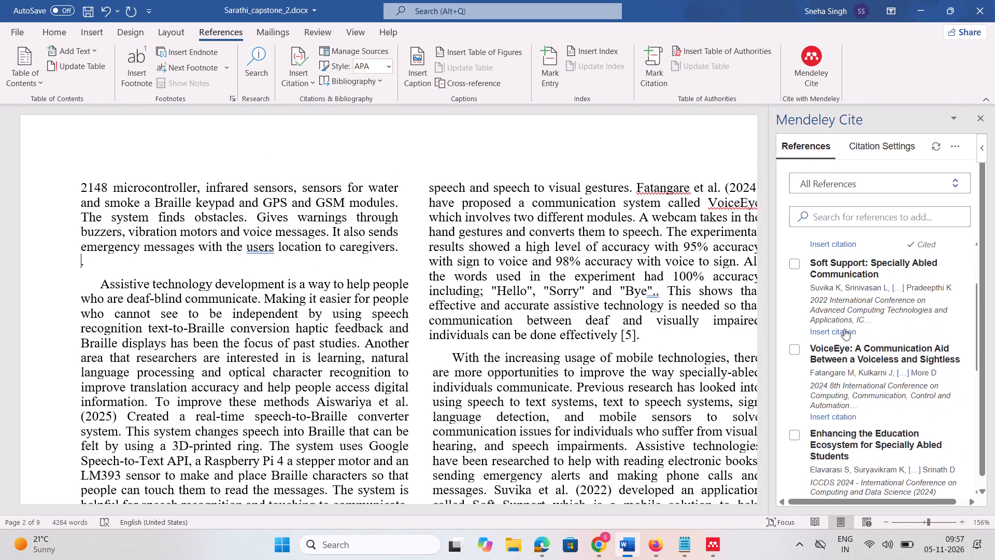
pyautogui.click(795, 435)
pyautogui.click(810, 494)
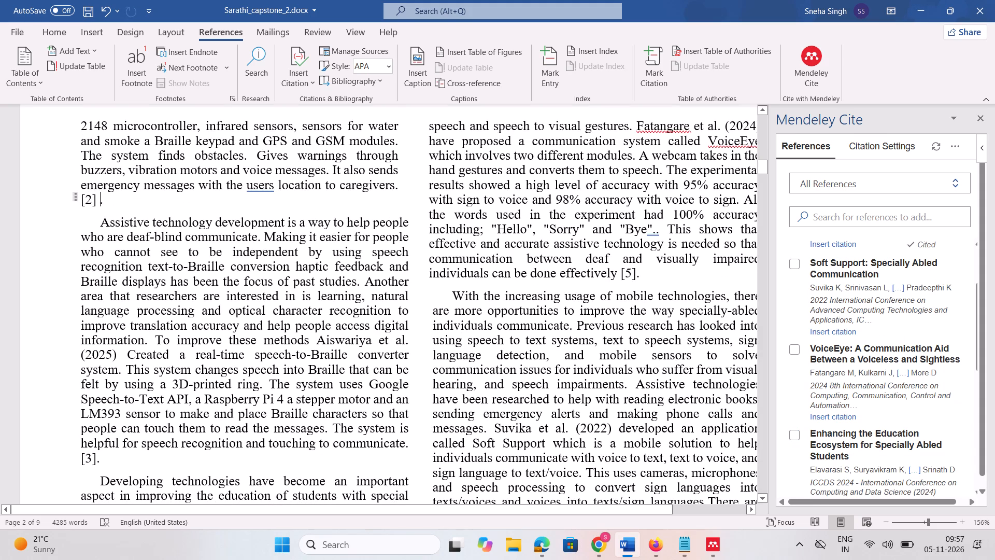
# Delete all ten manually typed reference entries, [1] to [10], under the REFERENCES heading on page 6.
pyautogui.scroll(-4, 607, 420)
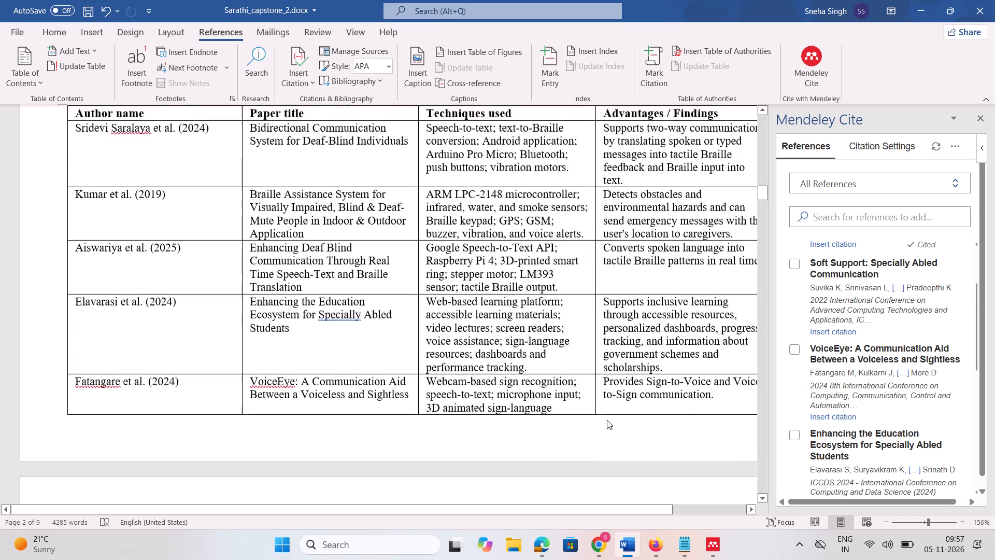
pyautogui.scroll(-4, 607, 420)
pyautogui.scroll(2, 607, 420)
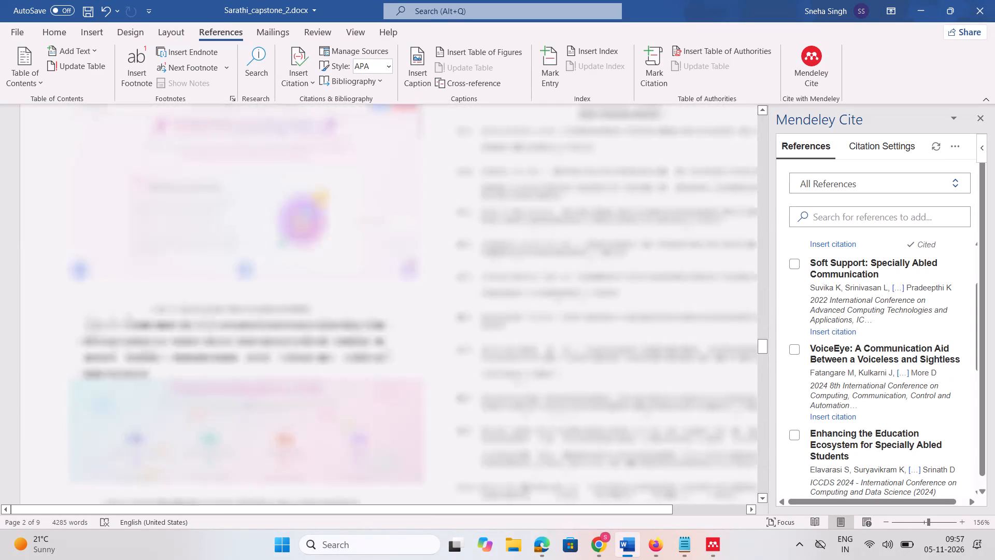
pyautogui.scroll(-5, 607, 420)
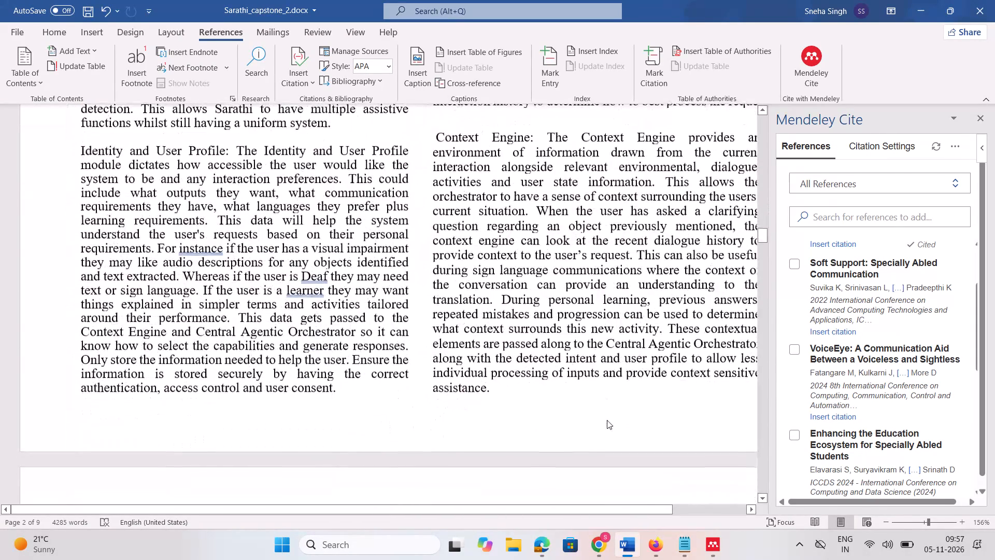
pyautogui.scroll(-9, 607, 420)
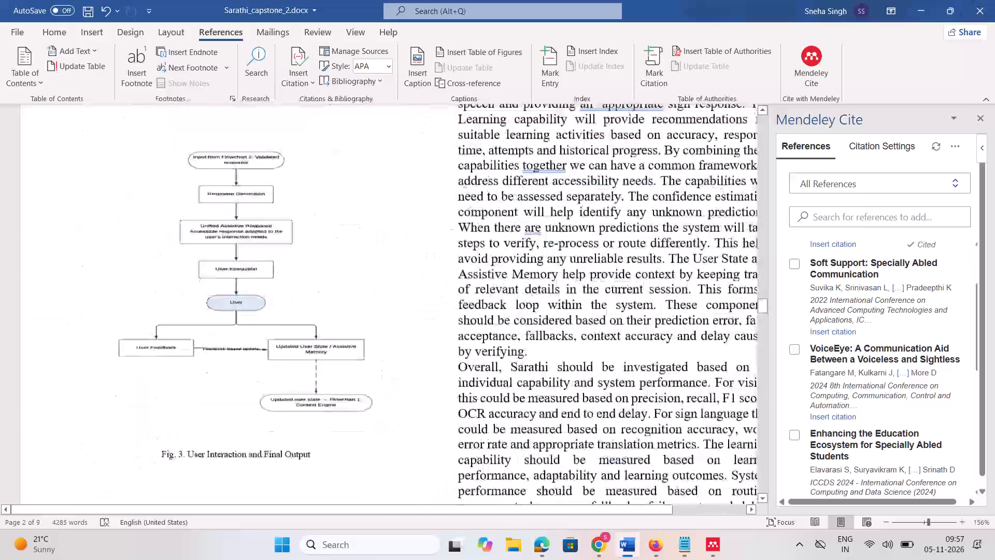
pyautogui.scroll(-3, 607, 420)
pyautogui.scroll(1, 607, 420)
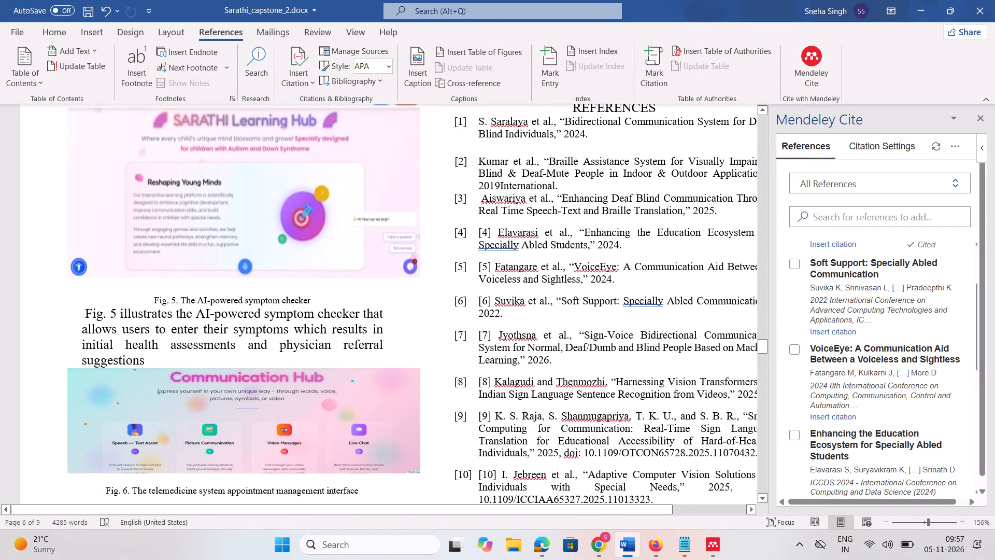
pyautogui.moveTo(660, 501); pyautogui.dragTo(599, 352)
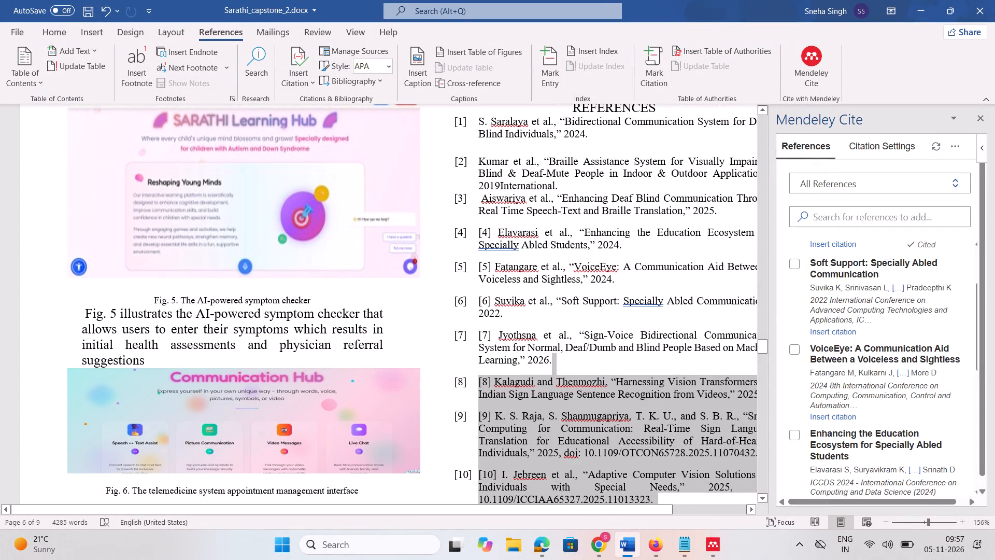
pyautogui.moveTo(599, 352); pyautogui.dragTo(453, 121)
pyautogui.press('BackSpace')
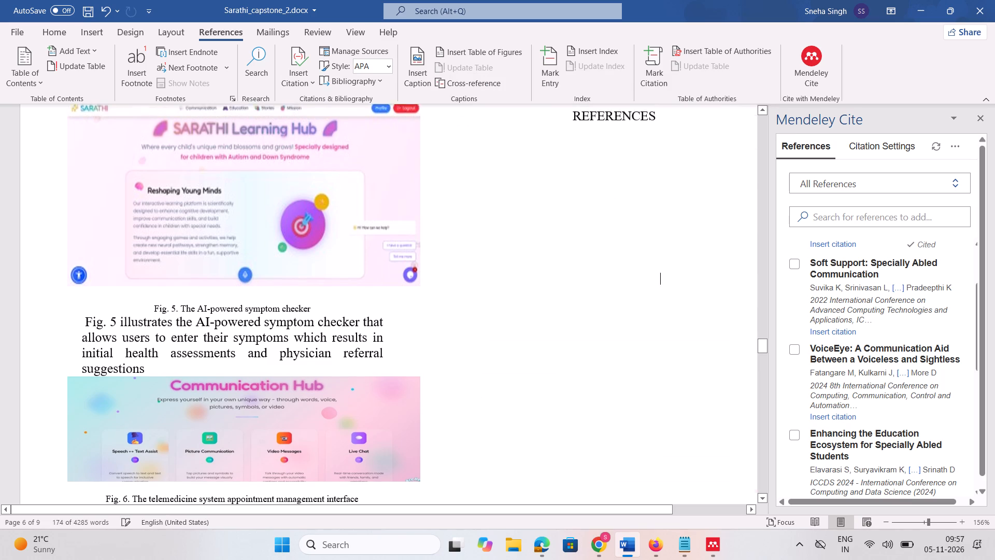
# Insert the Mendeley bibliography on a new line directly below the REFERENCES heading and check its placement.
pyautogui.press('Return')
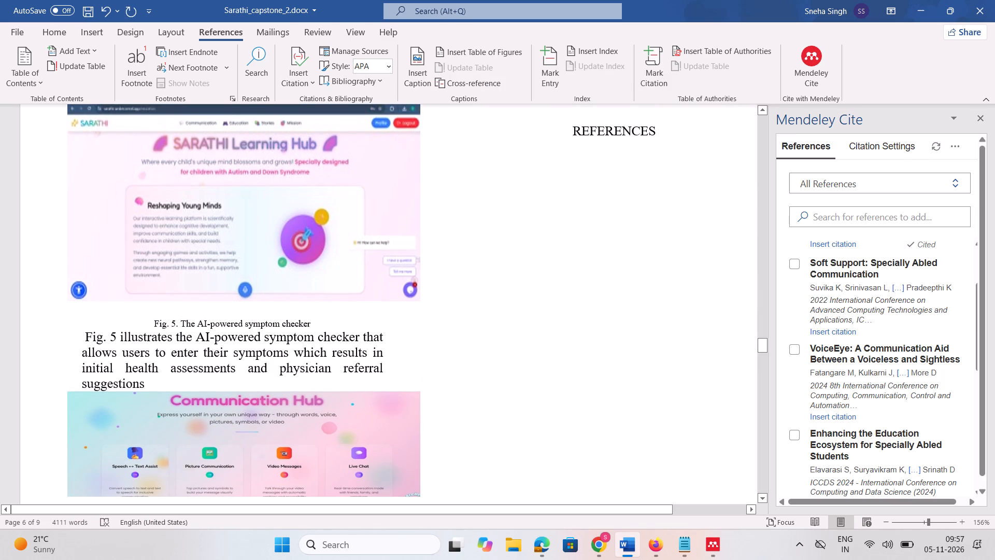
pyautogui.click(953, 144)
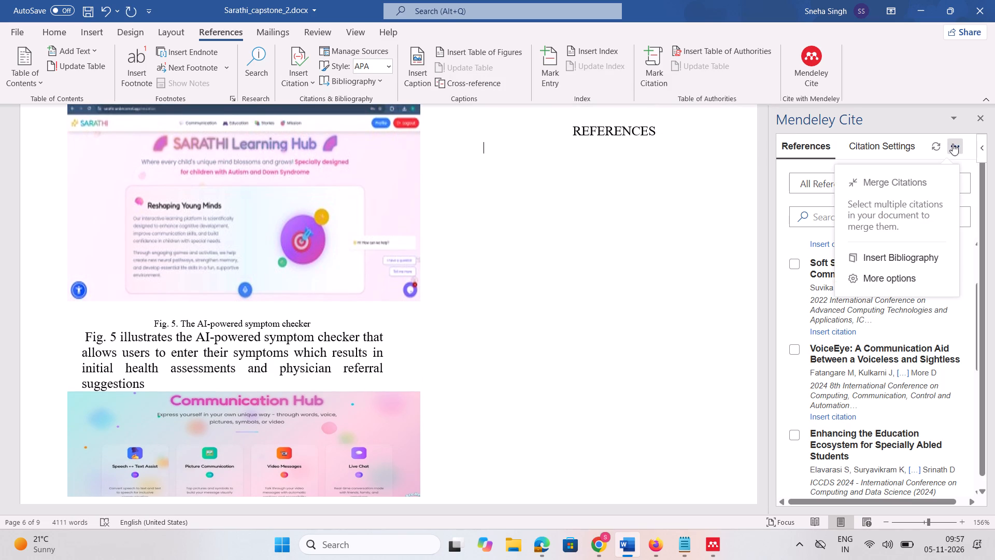
pyautogui.click(889, 251)
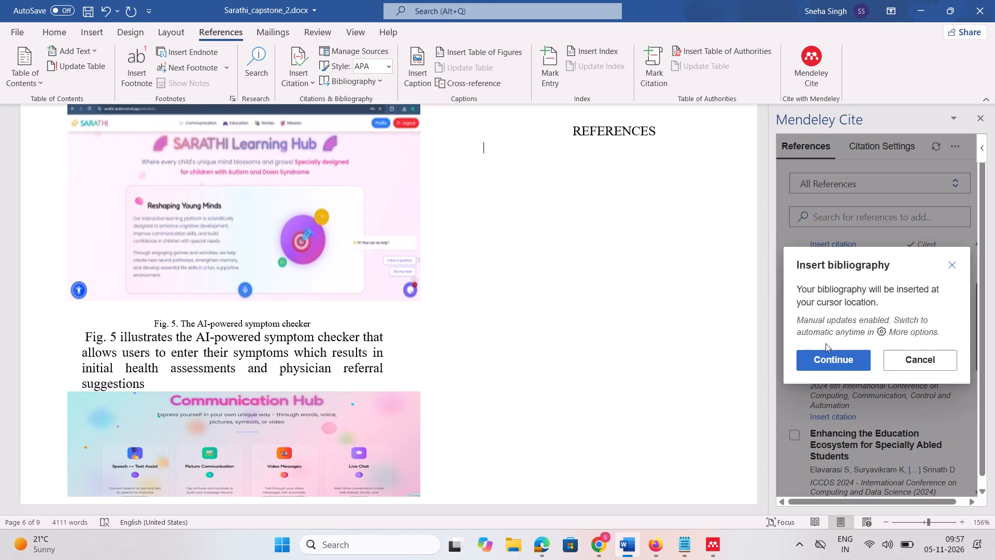
pyautogui.click(823, 353)
pyautogui.scroll(1, 657, 371)
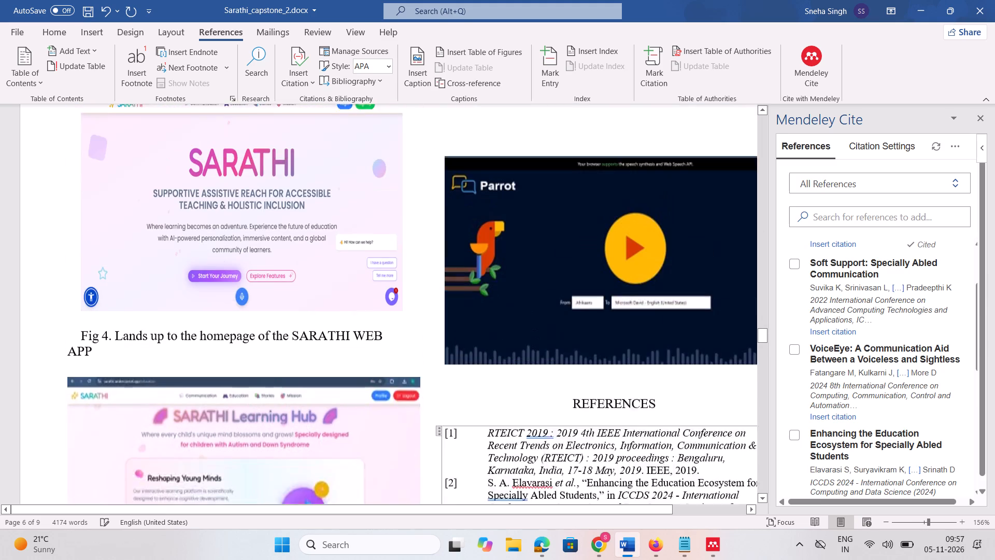
pyautogui.scroll(1, 657, 371)
pyautogui.scroll(-1, 657, 371)
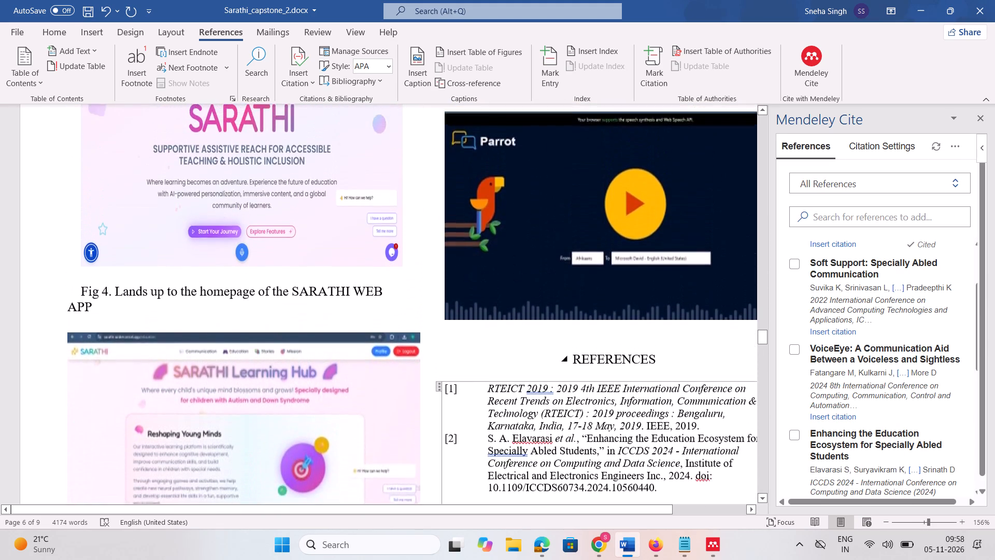
pyautogui.scroll(-1, 657, 371)
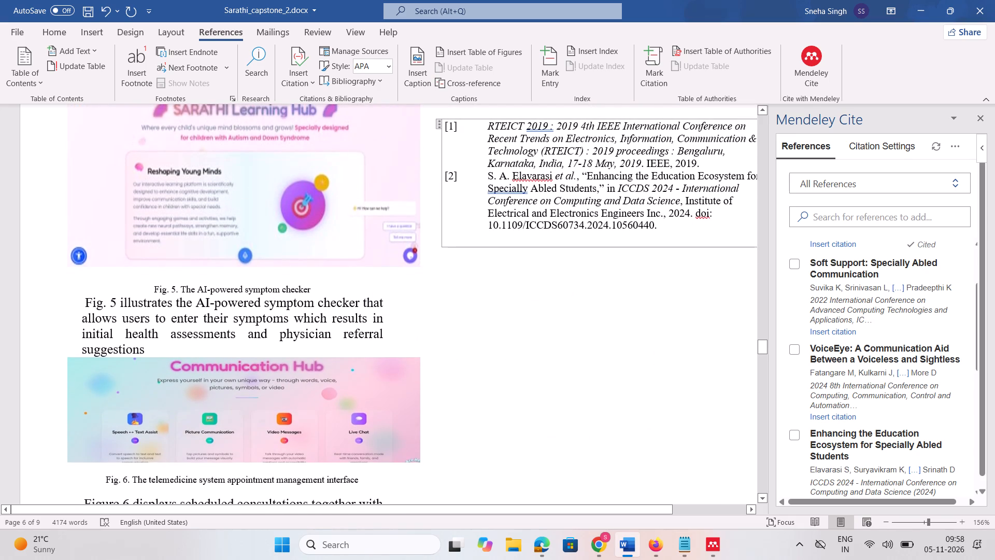
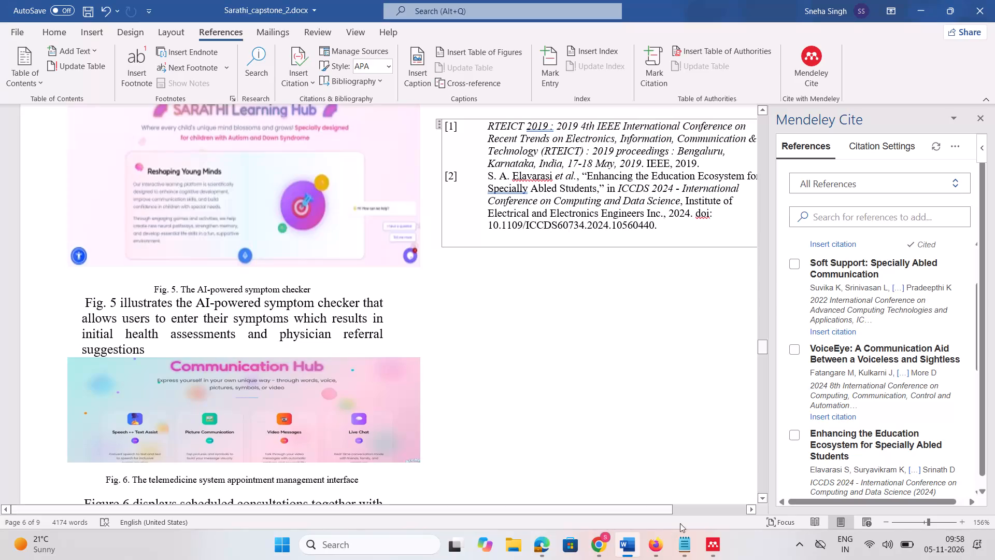
# Switch to Notepad and look through the open drafts for the literature review notes on assistive technologies with numbered citations starting at [1].
pyautogui.click(687, 559)
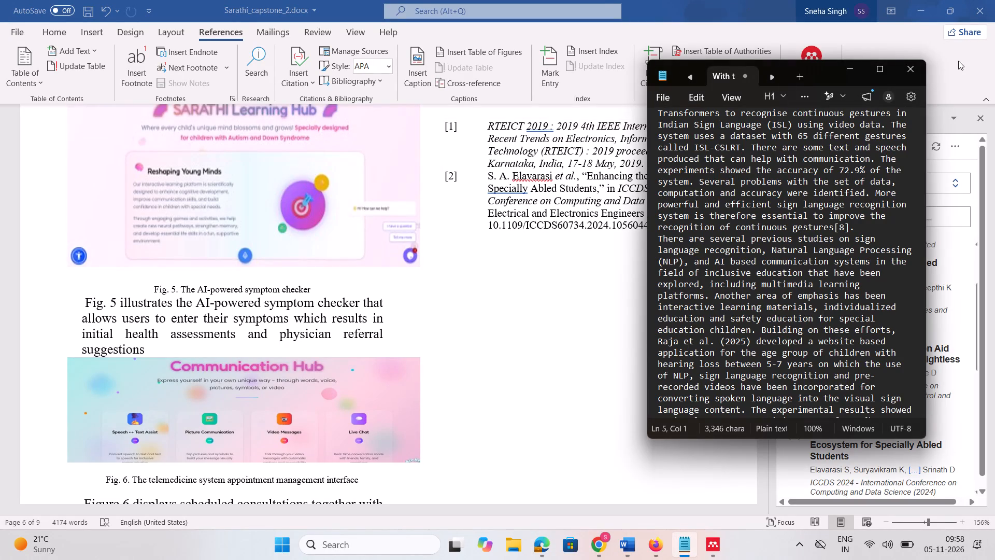
pyautogui.click(884, 73)
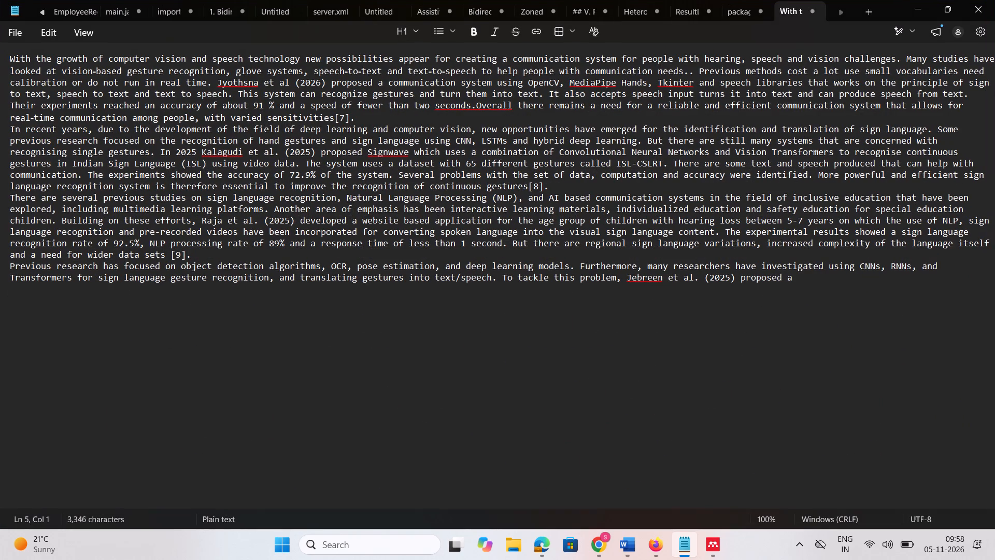
pyautogui.click(731, 13)
pyautogui.click(587, 8)
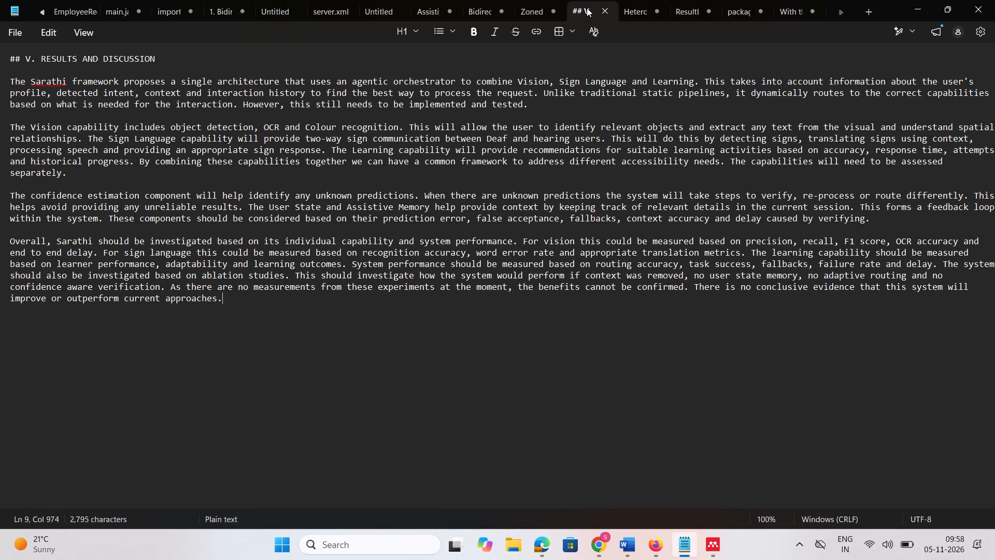
pyautogui.keyDown('ctrl'); pyautogui.scroll(4, 576, 210); pyautogui.keyUp('ctrl')
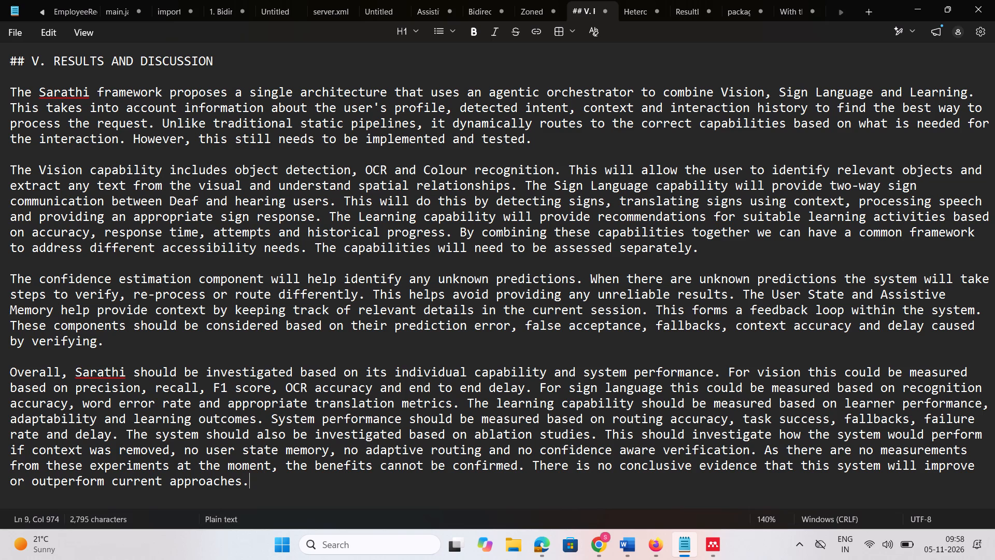
pyautogui.scroll(3, 576, 210)
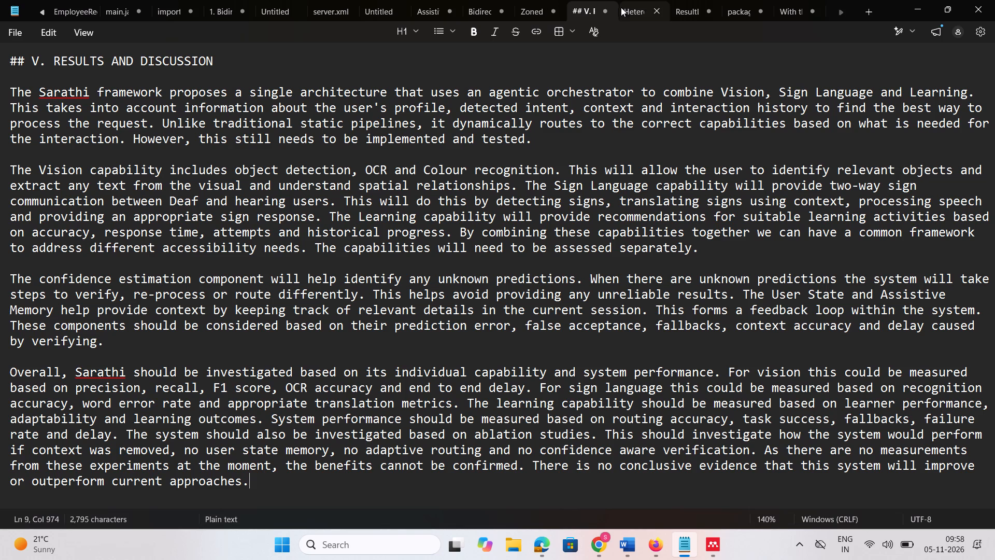
pyautogui.click(622, 7)
pyautogui.scroll(7, 557, 247)
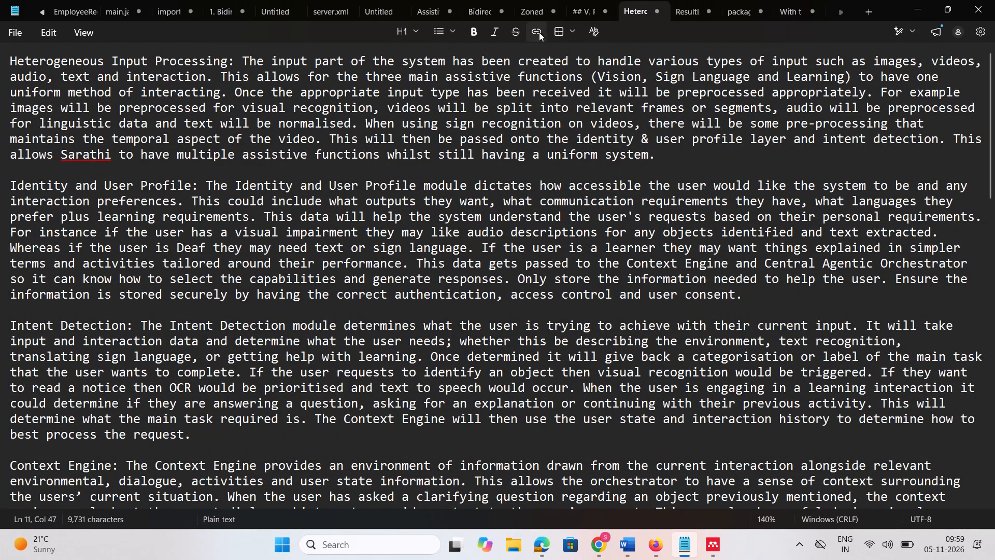
pyautogui.click(586, 9)
pyautogui.scroll(1, 539, 163)
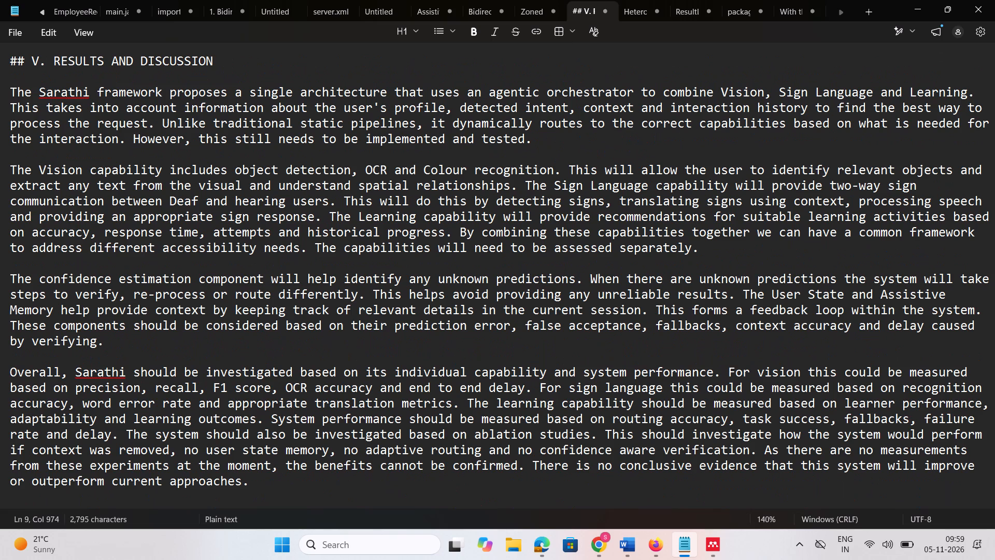
pyautogui.click(528, 10)
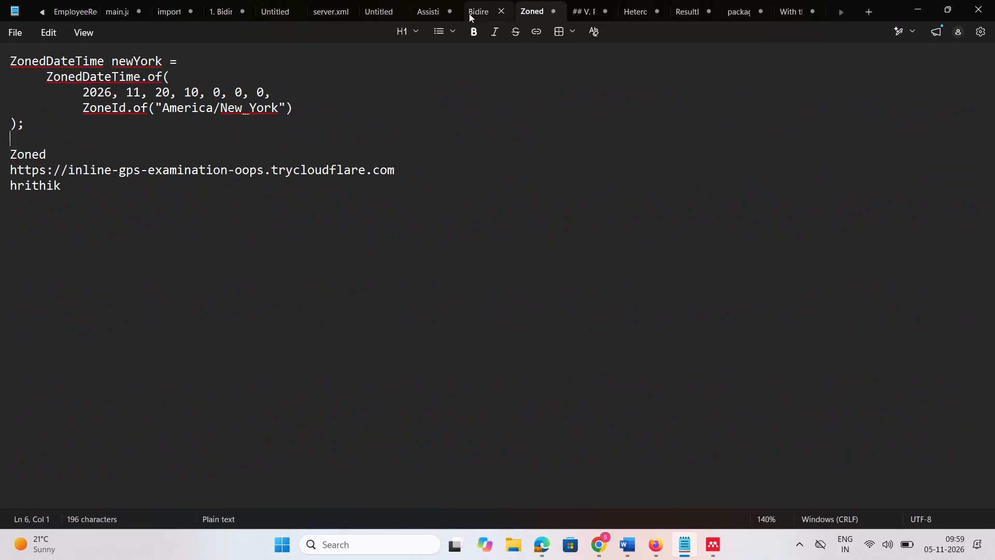
pyautogui.click(476, 13)
pyautogui.click(429, 14)
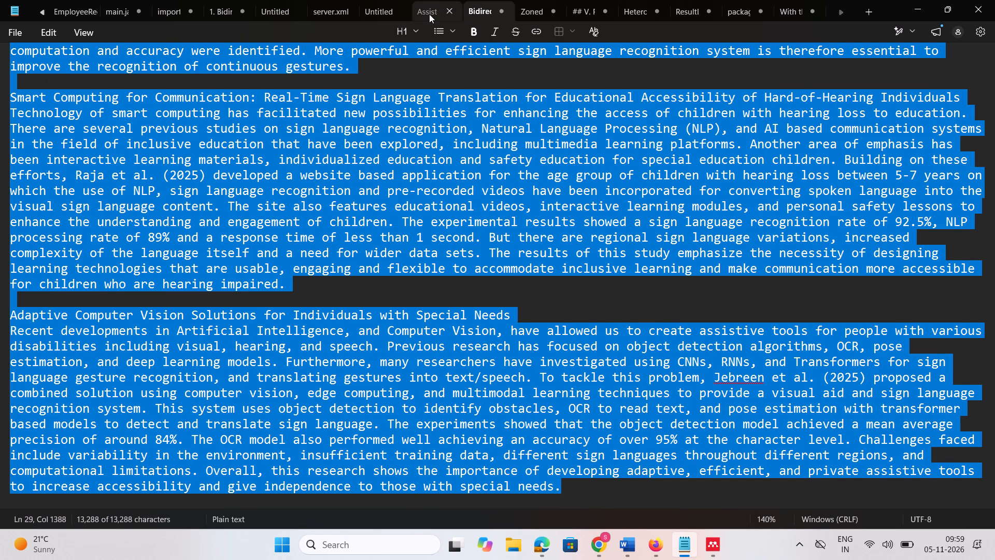
pyautogui.scroll(12, 443, 200)
pyautogui.scroll(7, 516, 408)
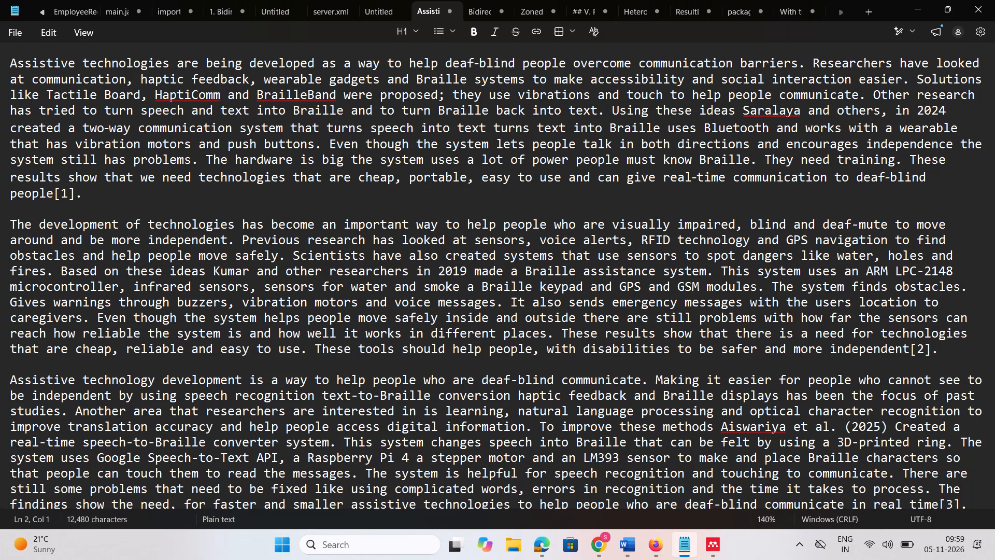
# Switch back to the SARATHI paper in Word and review its opening pages from the abstract and introduction onward.
pyautogui.click(623, 549)
pyautogui.scroll(11, 575, 282)
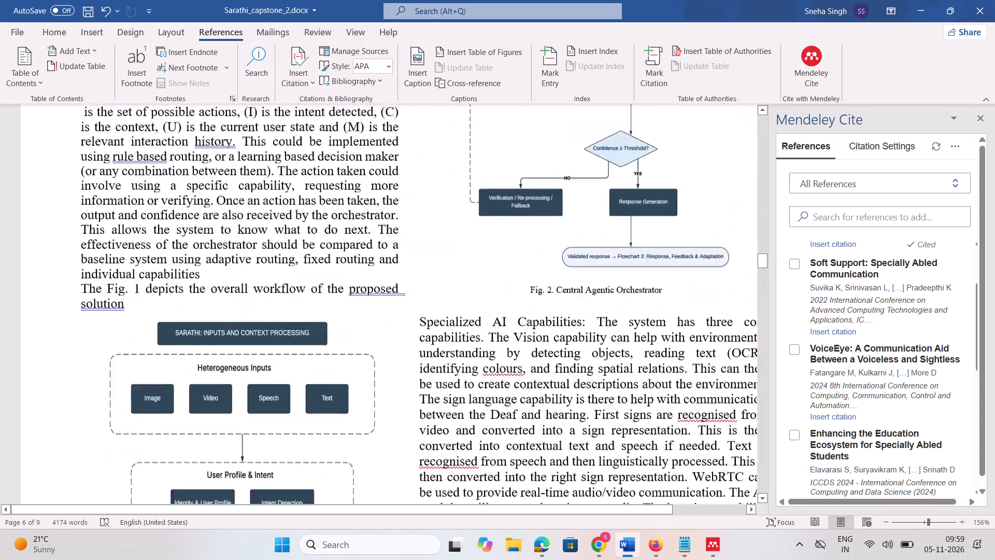
pyautogui.scroll(19, 575, 282)
pyautogui.scroll(-2, 575, 282)
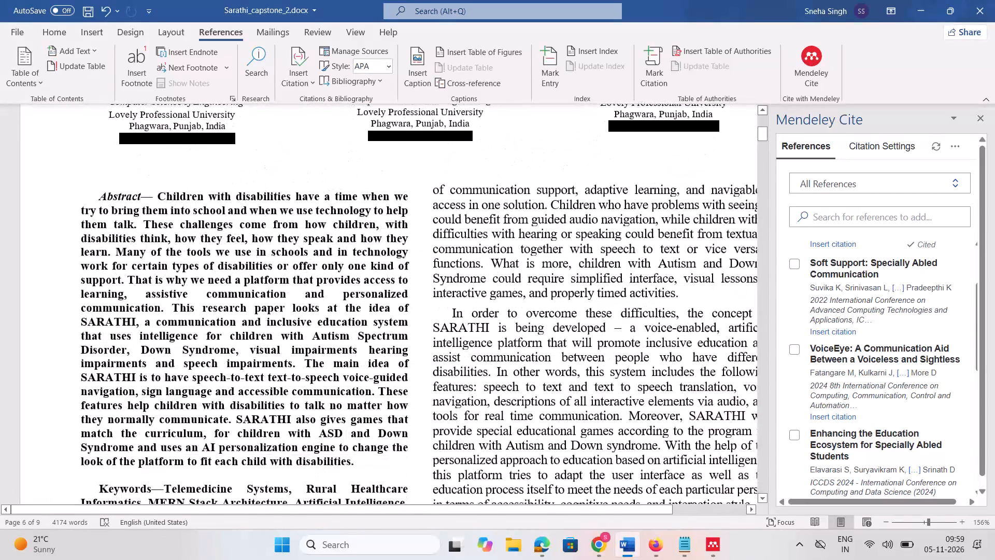
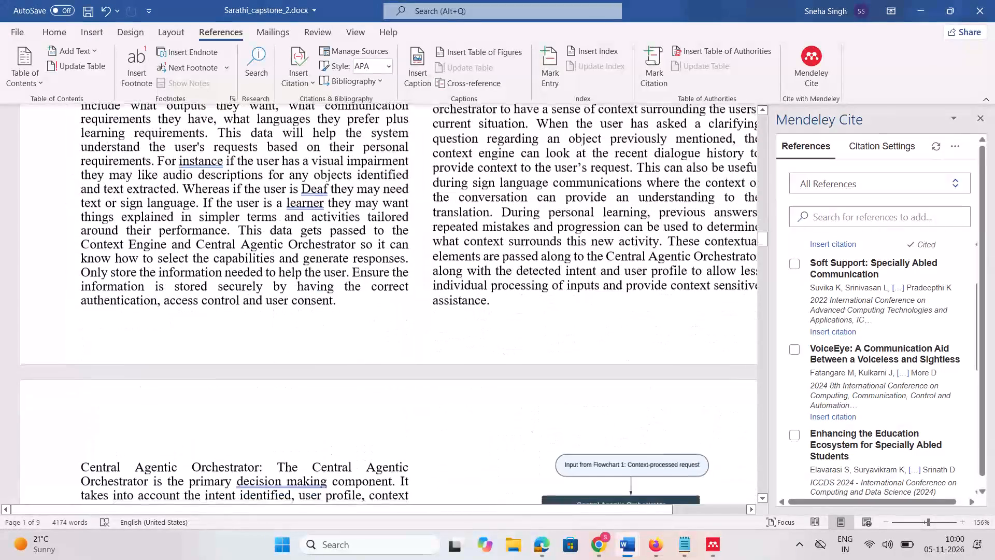
# Close the Mendeley Cite pane beside the SARATHI paper.
pyautogui.scroll(-3, 576, 274)
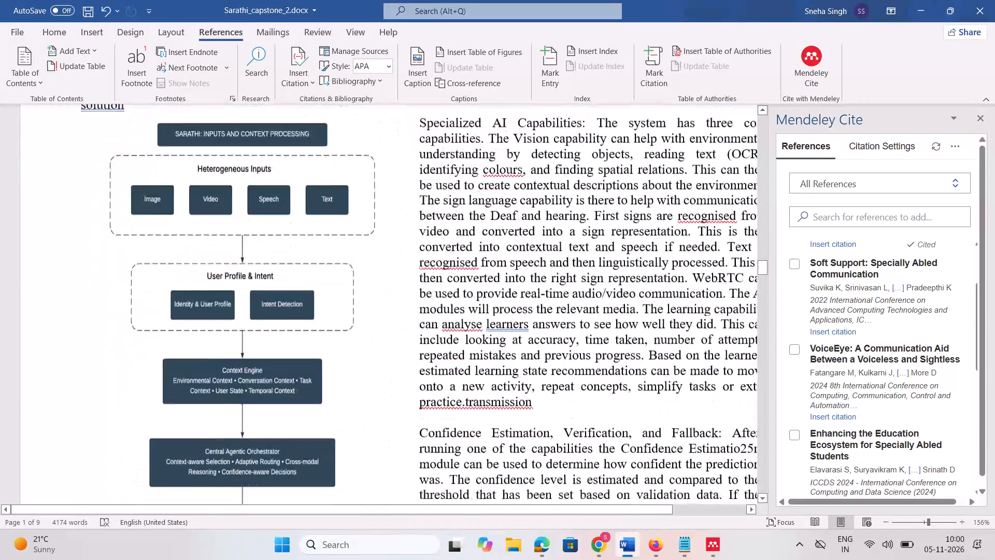
pyautogui.scroll(-5, 582, 231)
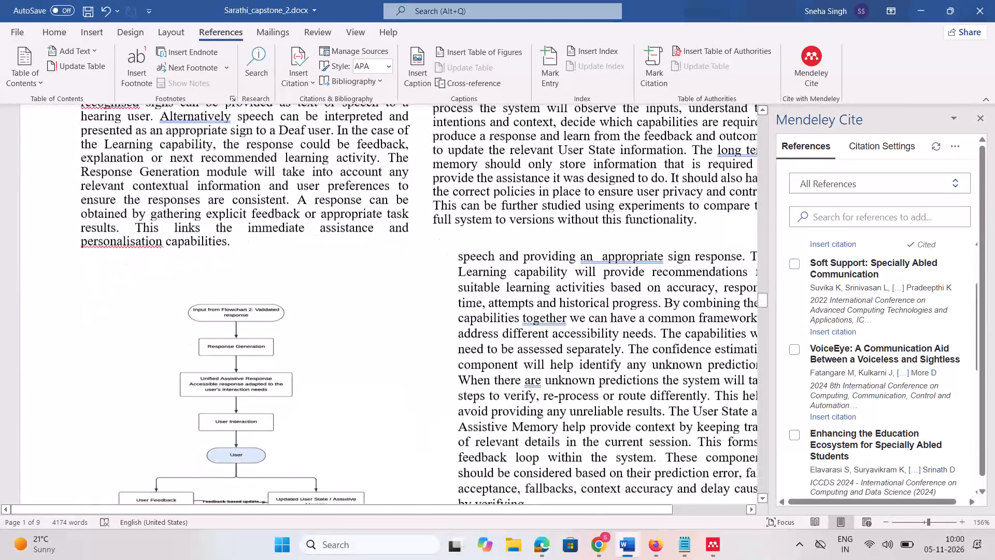
pyautogui.scroll(-2, 582, 231)
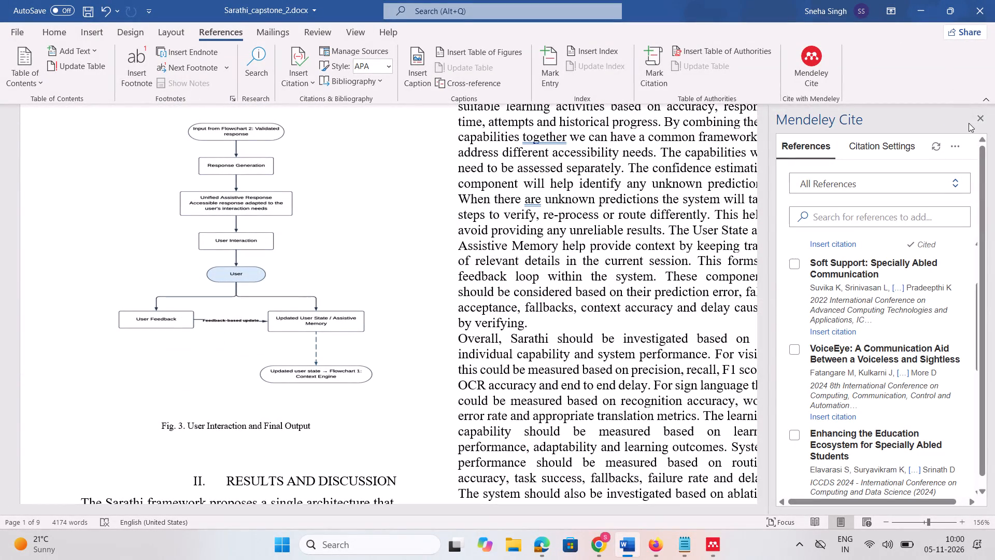
pyautogui.click(979, 117)
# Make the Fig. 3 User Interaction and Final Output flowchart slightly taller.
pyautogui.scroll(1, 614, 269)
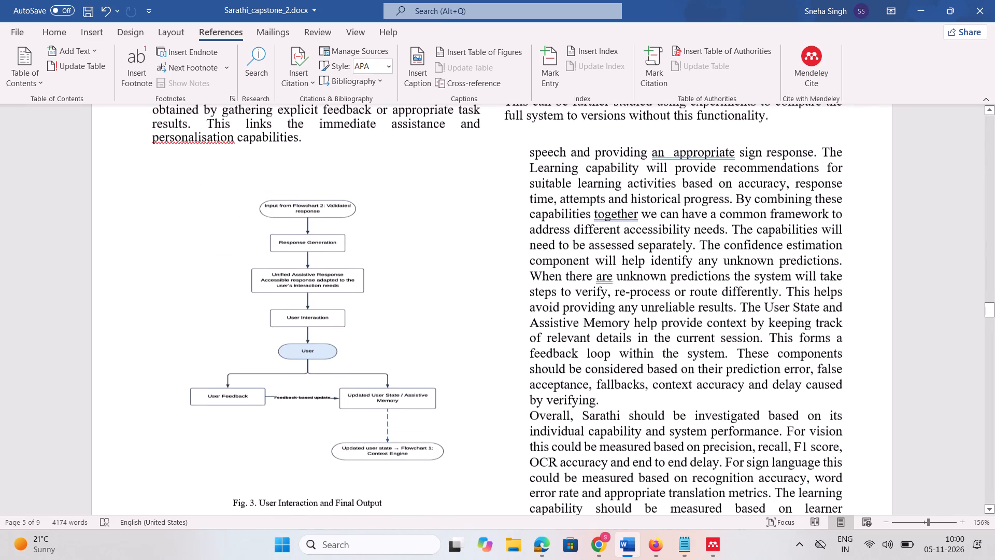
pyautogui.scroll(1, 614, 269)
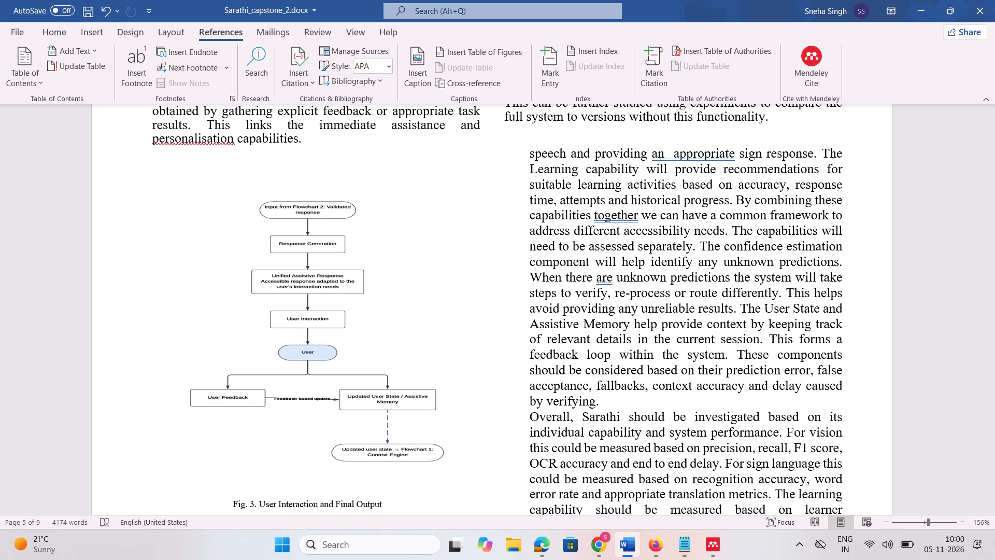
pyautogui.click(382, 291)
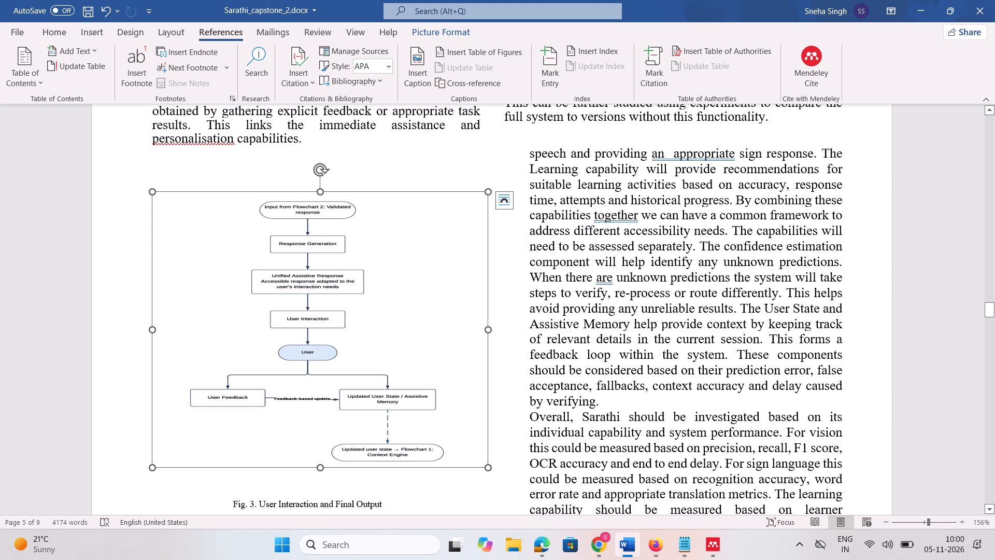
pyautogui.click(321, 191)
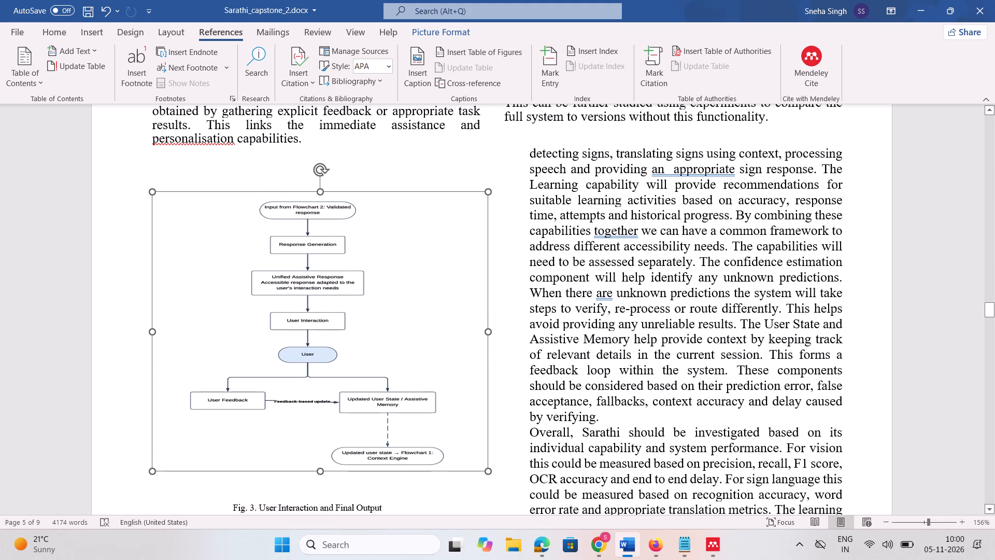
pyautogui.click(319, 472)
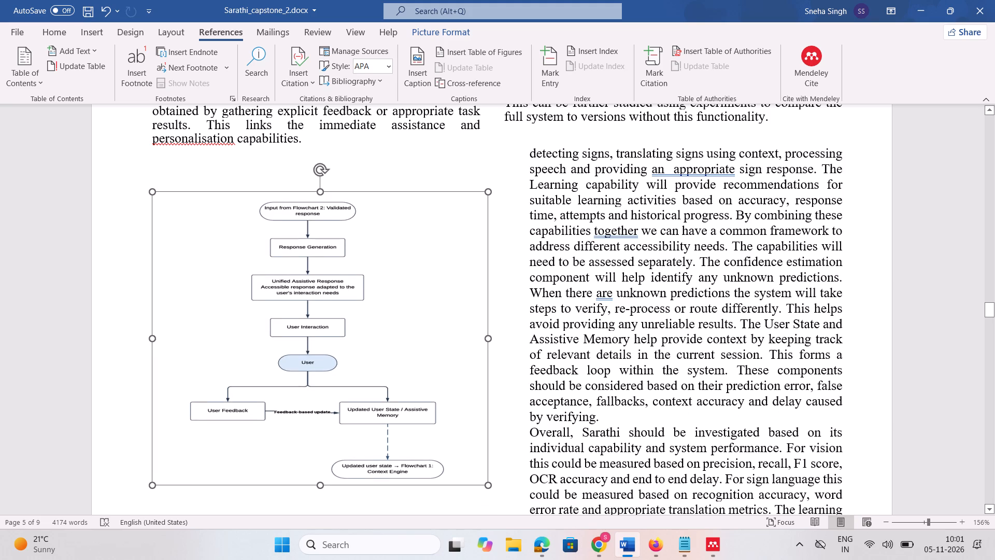
# Delete the empty space between the Response Generation paragraph and the Fig. 3 flowchart.
pyautogui.click(184, 176)
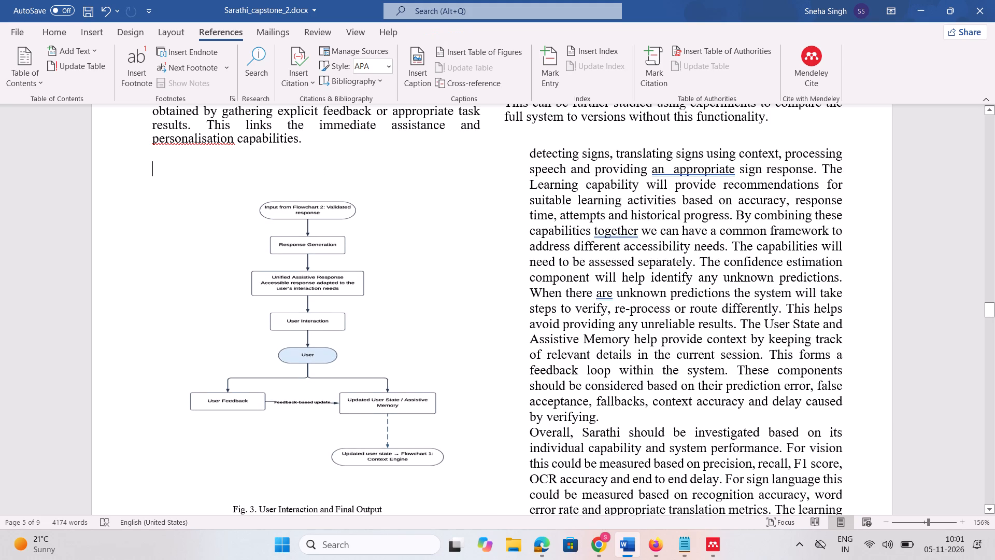
pyautogui.press('BackSpace')
pyautogui.press('BackSpace')
pyautogui.press('BackSpace')
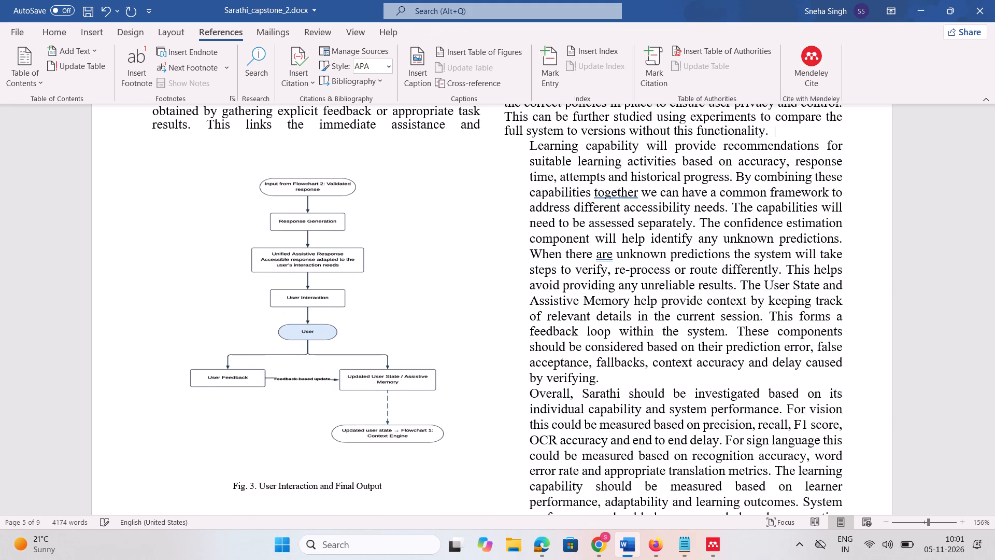
# Crop the blank margins off both the left and right sides of the Fig. 3 flowchart image.
pyautogui.click(323, 243)
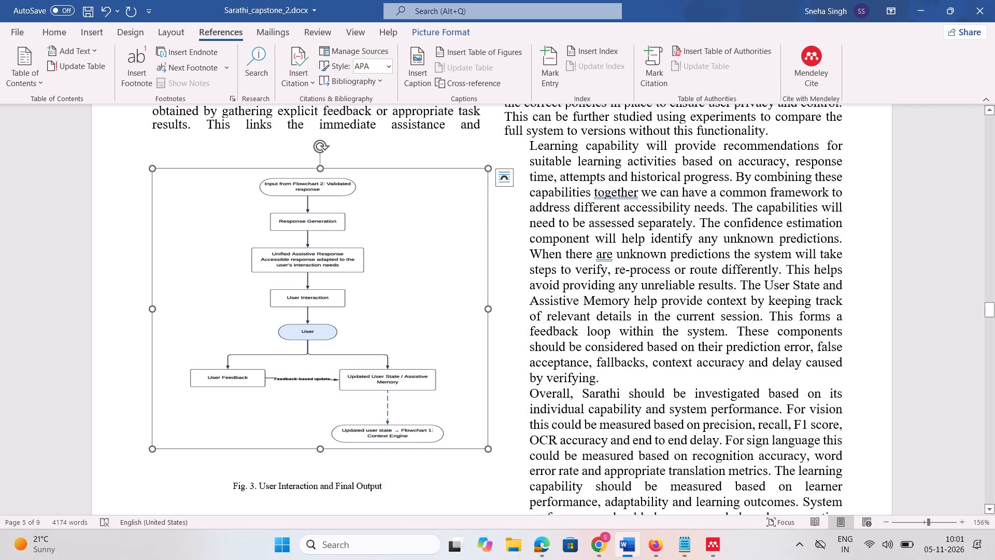
pyautogui.rightClick(323, 243)
pyautogui.click(367, 169)
pyautogui.moveTo(485, 310); pyautogui.dragTo(447, 320)
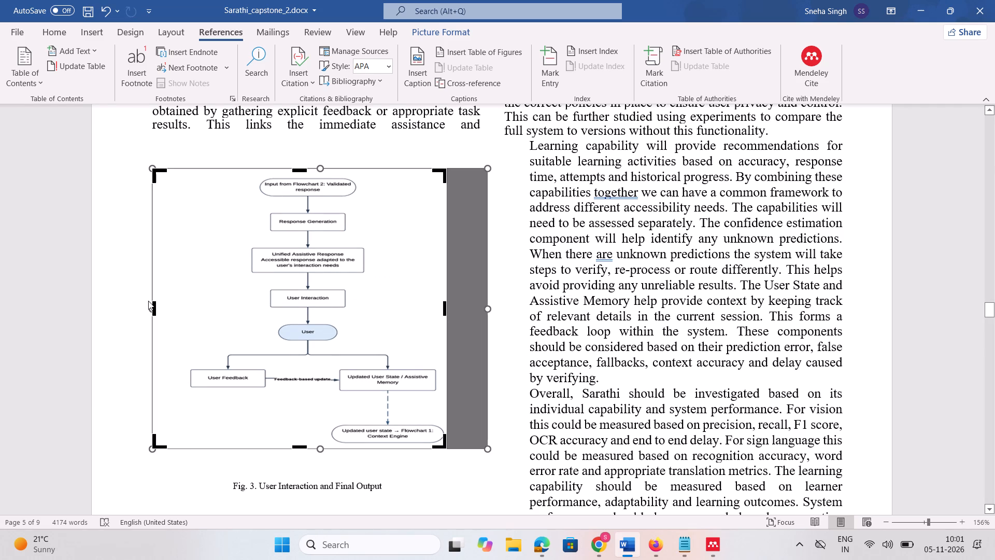
pyautogui.moveTo(153, 307); pyautogui.dragTo(188, 316)
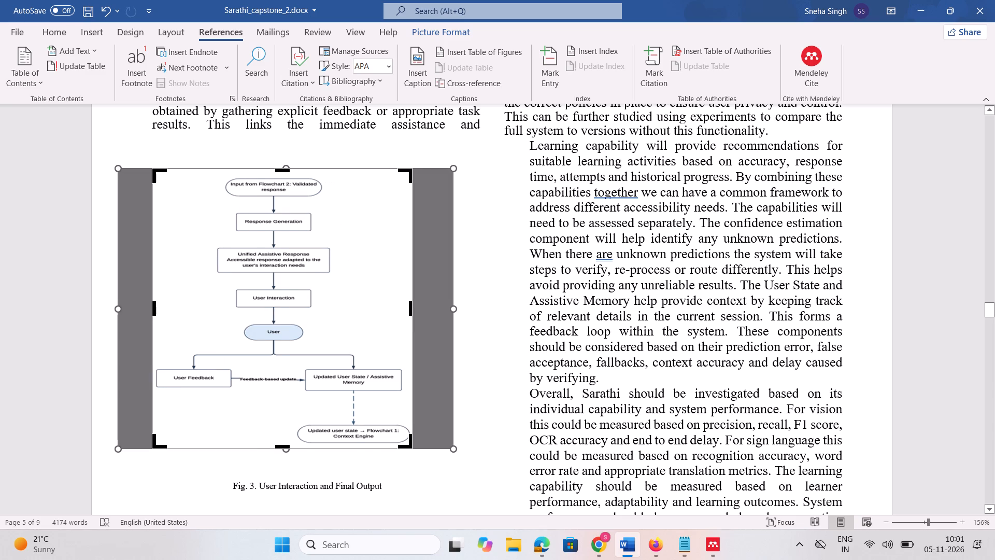
pyautogui.press('Return')
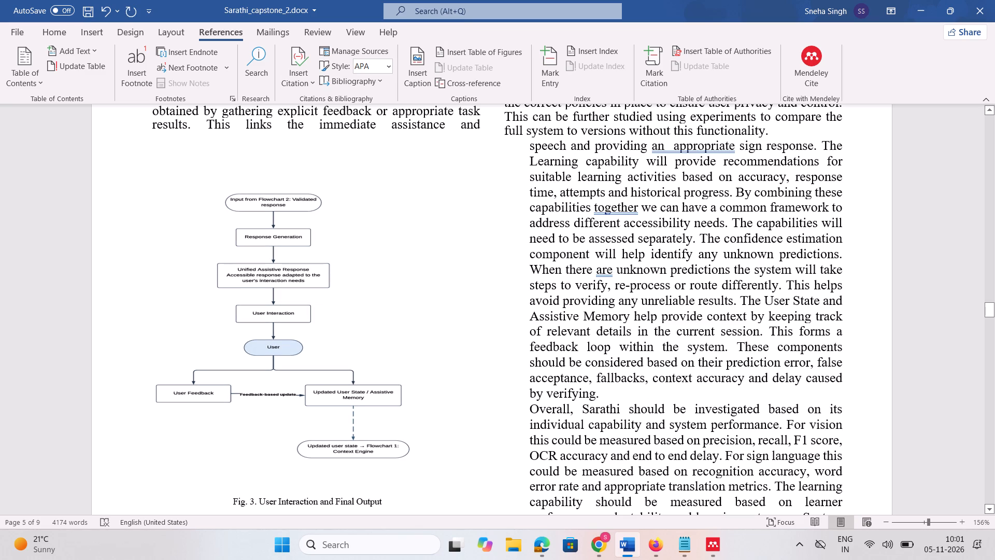
# Reduce the height of the cropped Fig. 3 flowchart, keeping its width.
pyautogui.click(284, 341)
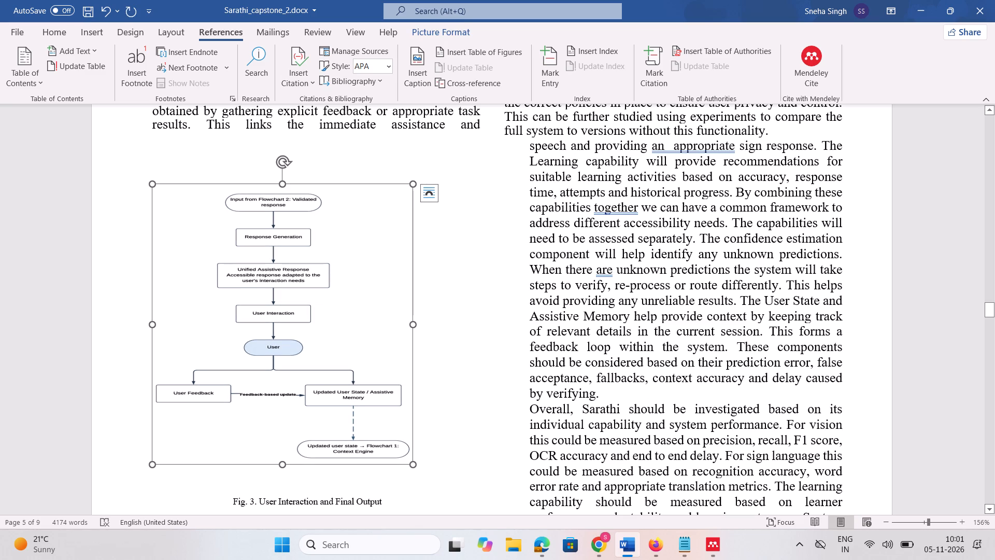
pyautogui.moveTo(283, 183); pyautogui.dragTo(281, 175)
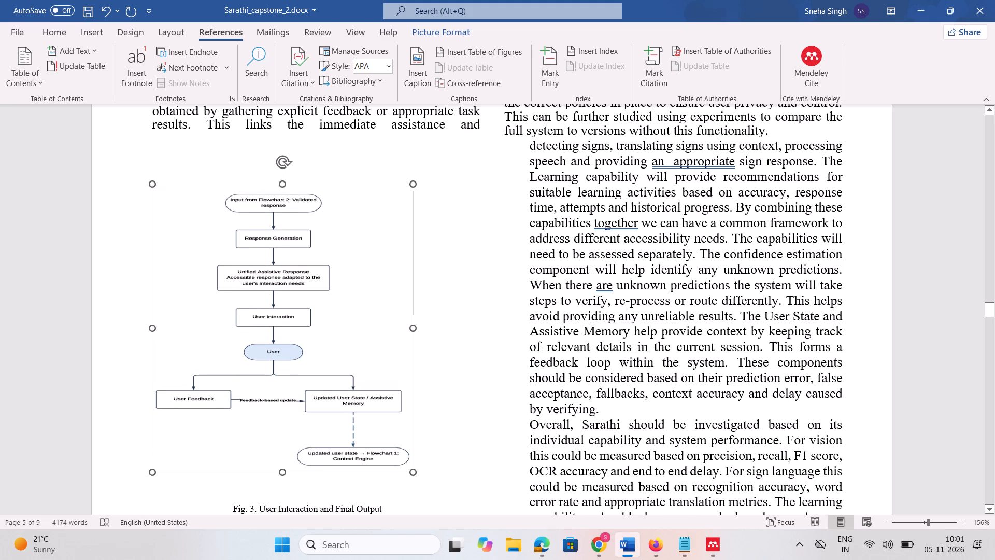
pyautogui.moveTo(281, 175); pyautogui.dragTo(290, 226)
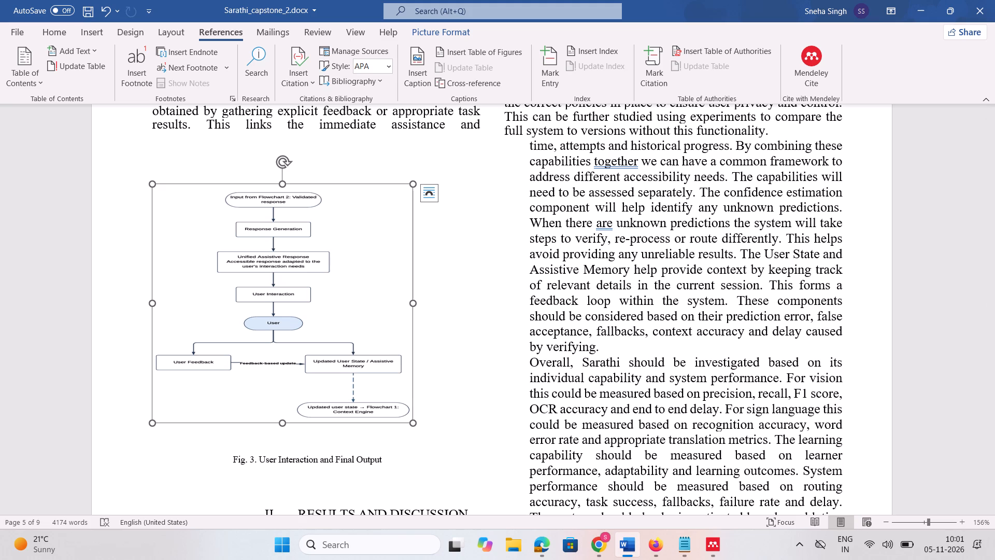
# Switch to Notepad and start a new note with the lines "formatting" and "fig captions".
pyautogui.click(690, 545)
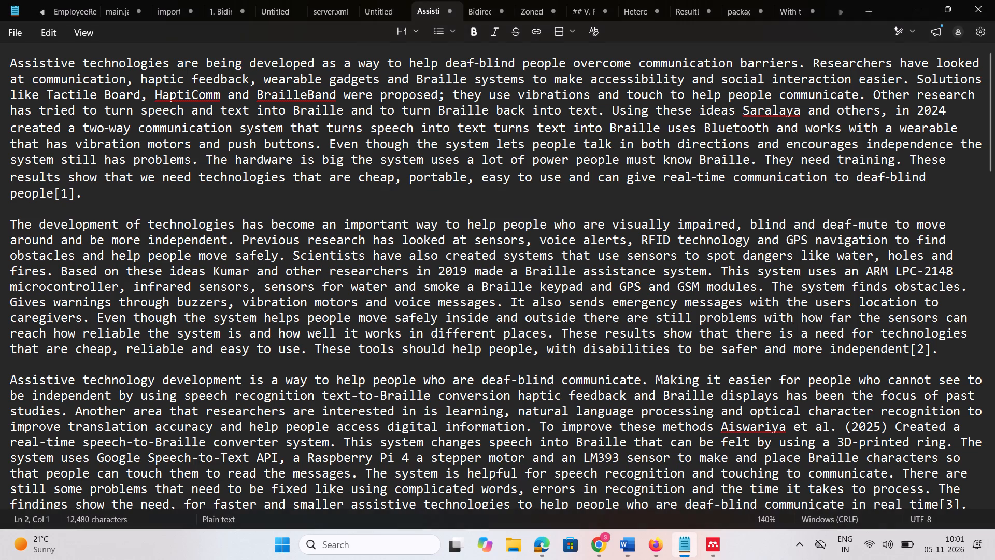
pyautogui.click(871, 18)
pyautogui.write('formatii')
pyautogui.press('BackSpace')
pyautogui.press('BackSpace')
pyautogui.write('ting')
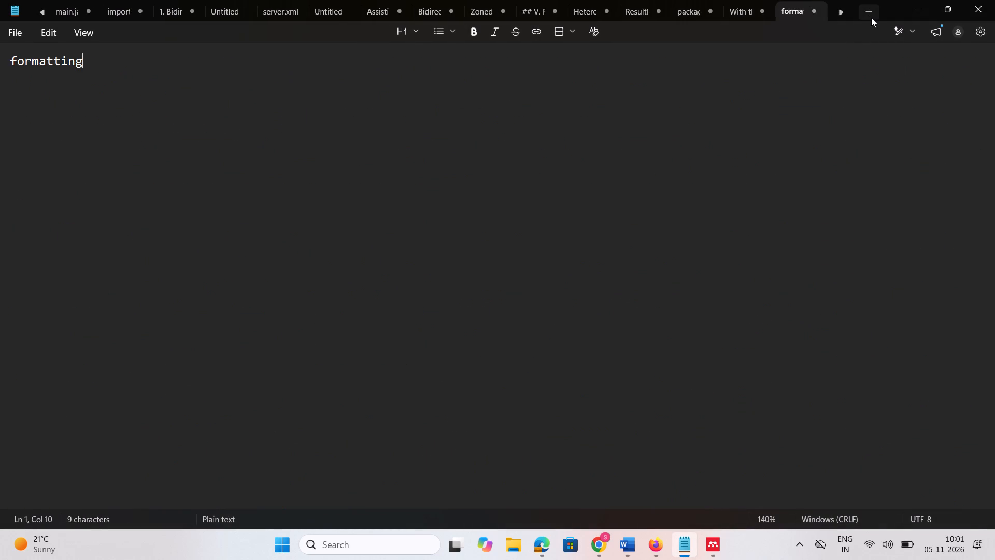
pyautogui.press('space')
pyautogui.press('Return')
pyautogui.write('fig ca')
pyautogui.write('ptions')
pyautogui.press('space')
pyautogui.press('Return')
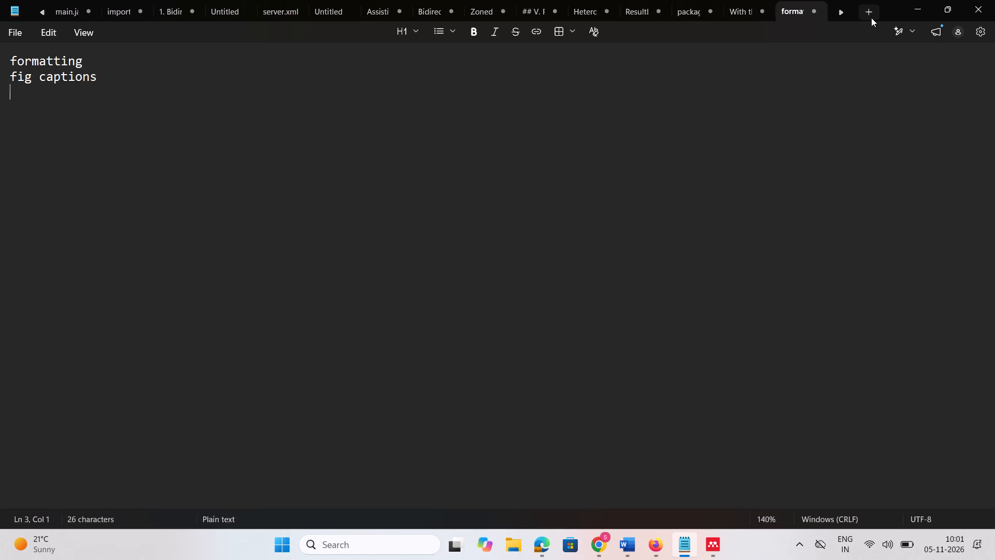
# Add the lines "flowchart 3", "grammer mistake", "spacing issue" and "references" to the new note.
pyautogui.press('f')
pyautogui.press('BackSpace')
pyautogui.write('flowchart 3')
pyautogui.press('Return')
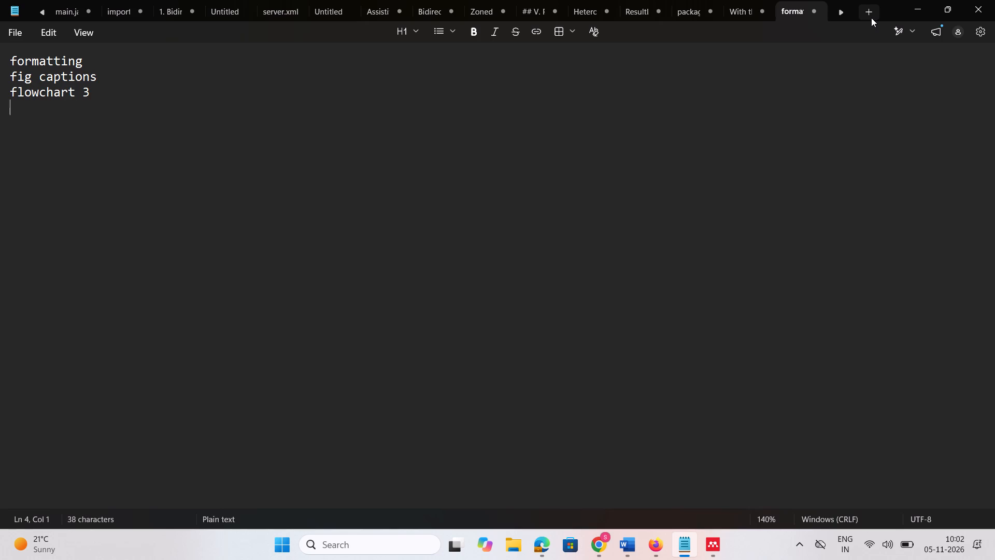
pyautogui.write('grammer mistake')
pyautogui.press('Return')
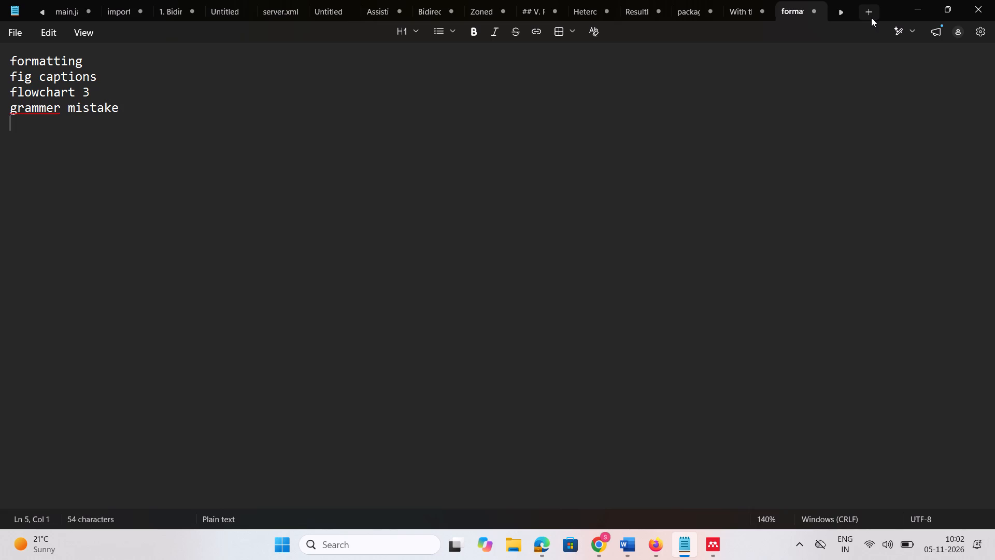
pyautogui.write('spacing issue')
pyautogui.press('space')
pyautogui.press('Return')
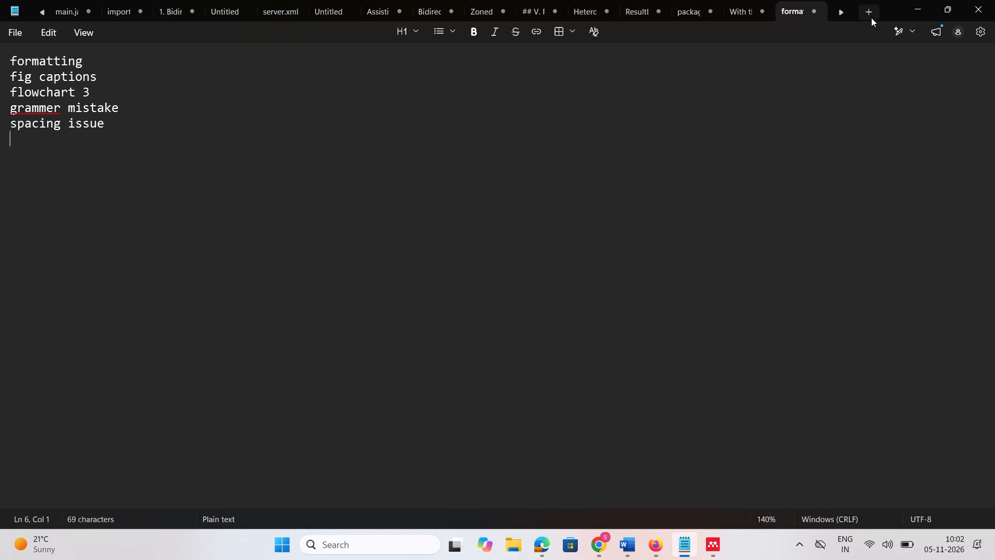
pyautogui.write('references')
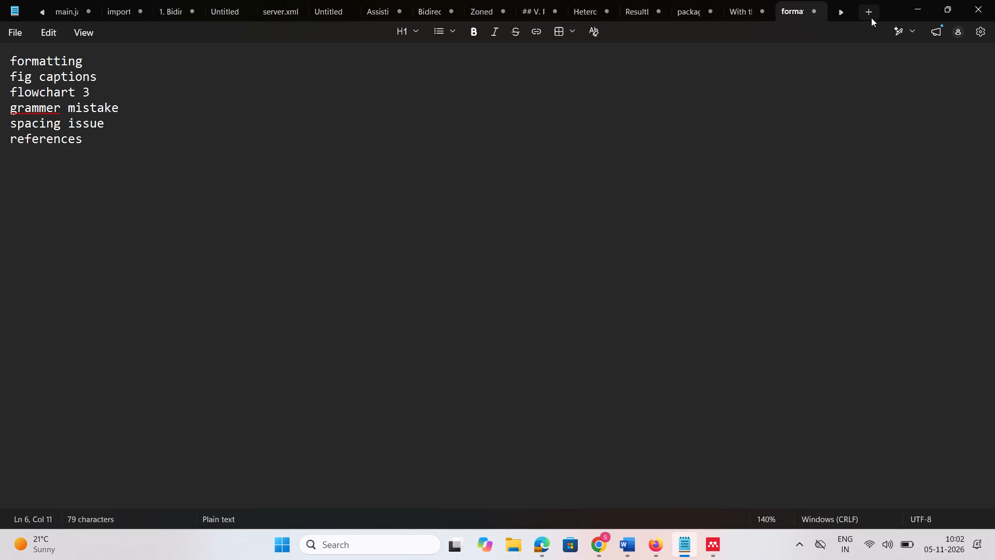
pyautogui.press('Return')
# Switch back to the paper in Word and review it from the abstract through the literature table, methodology and flowcharts.
pyautogui.click(623, 539)
pyautogui.scroll(3, 516, 291)
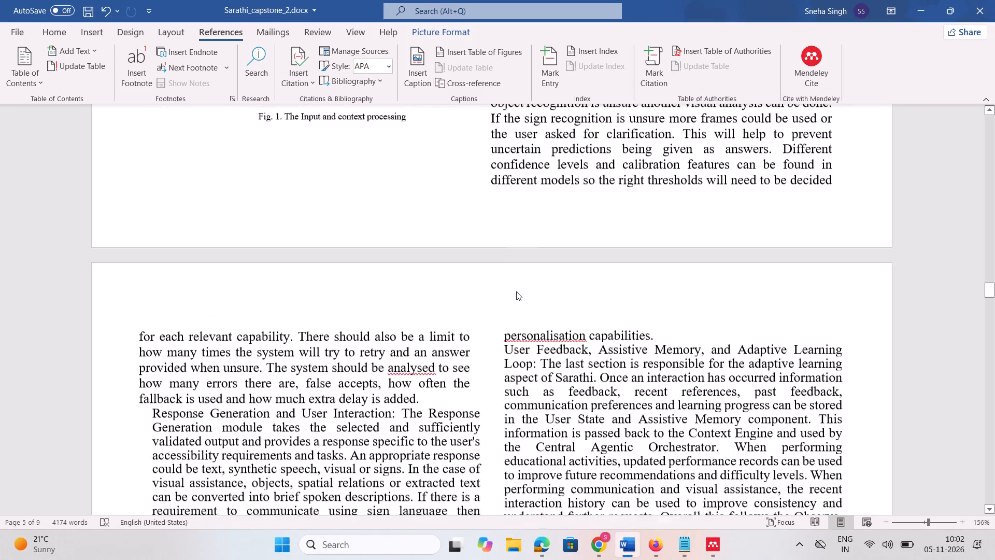
pyautogui.scroll(10, 516, 291)
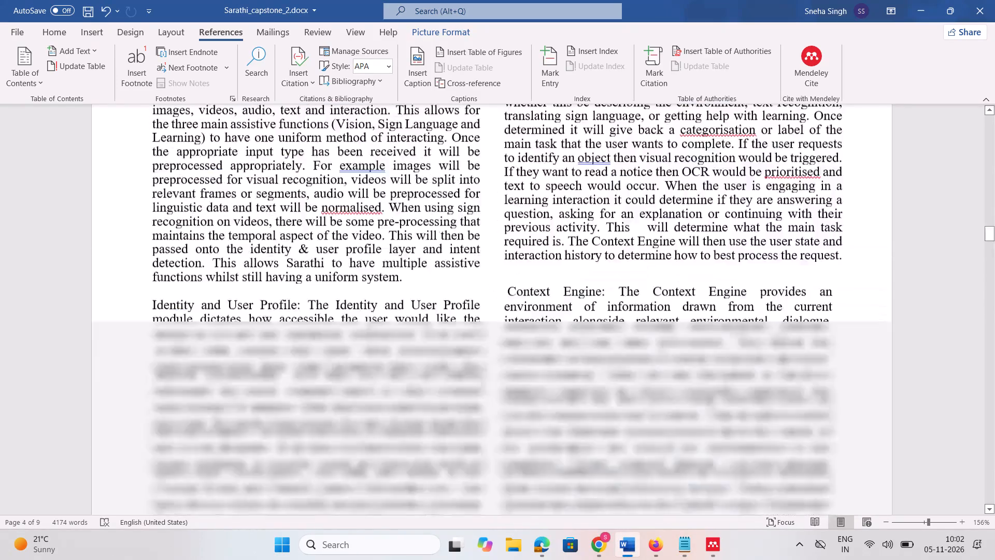
pyautogui.scroll(-5, 516, 291)
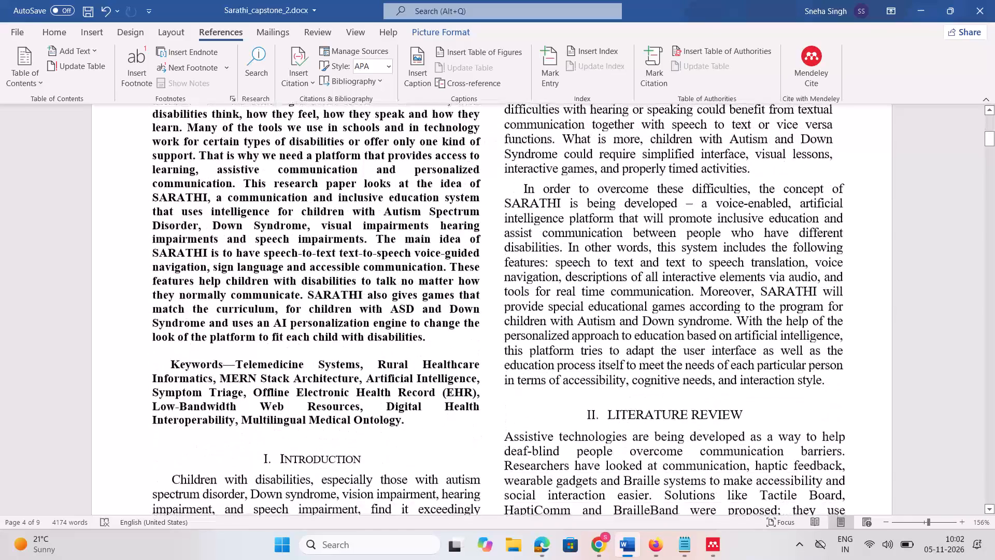
pyautogui.scroll(-3, 516, 291)
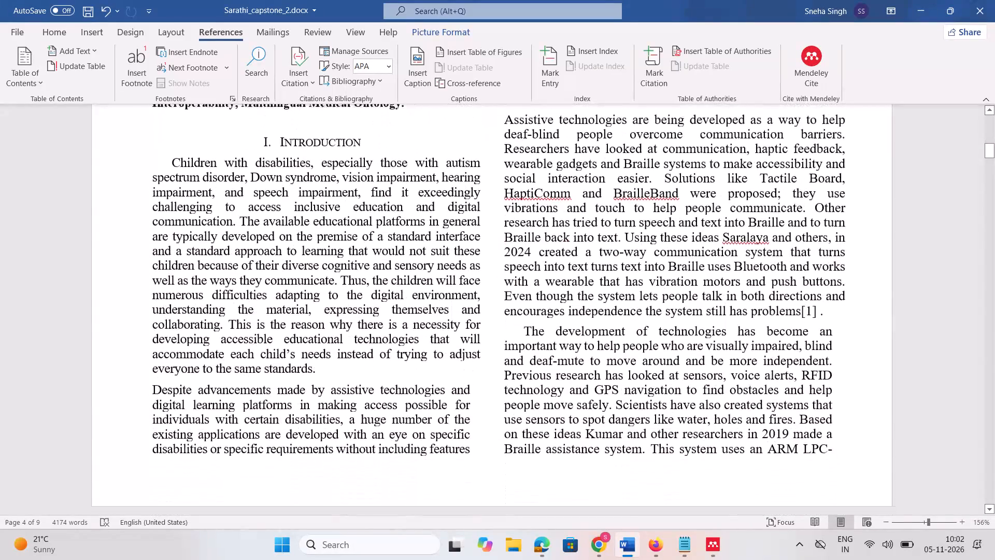
pyautogui.scroll(-4, 516, 291)
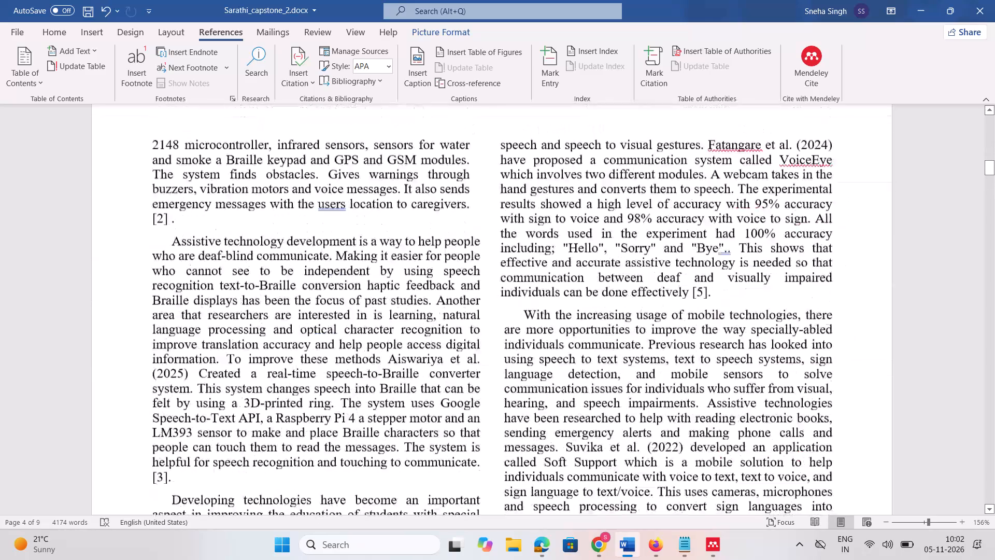
pyautogui.scroll(-3, 516, 291)
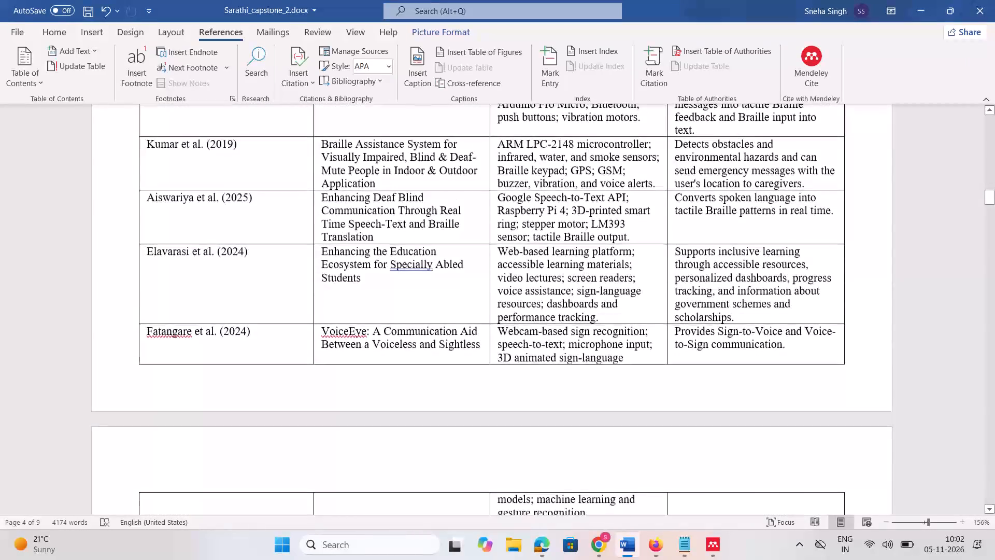
pyautogui.scroll(-3, 516, 291)
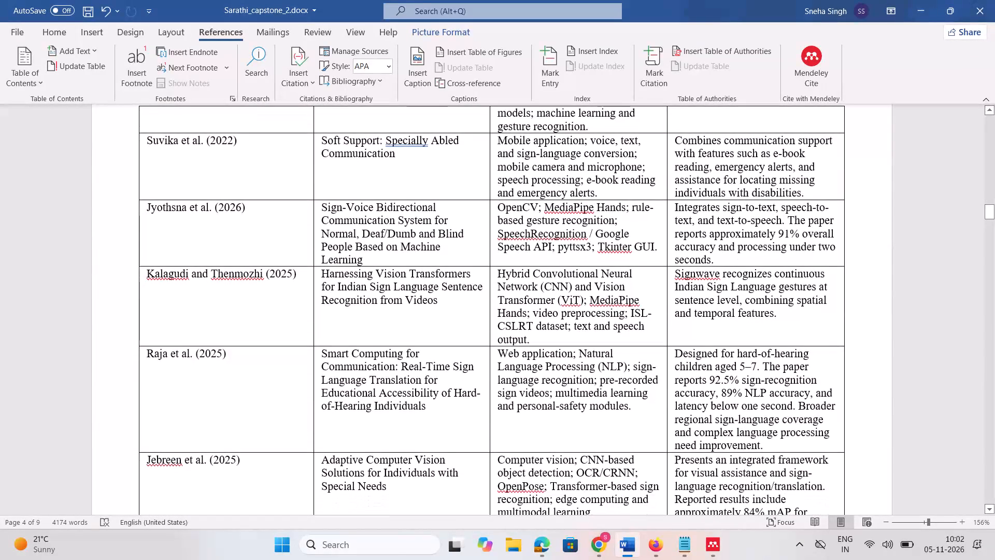
pyautogui.scroll(-2, 516, 291)
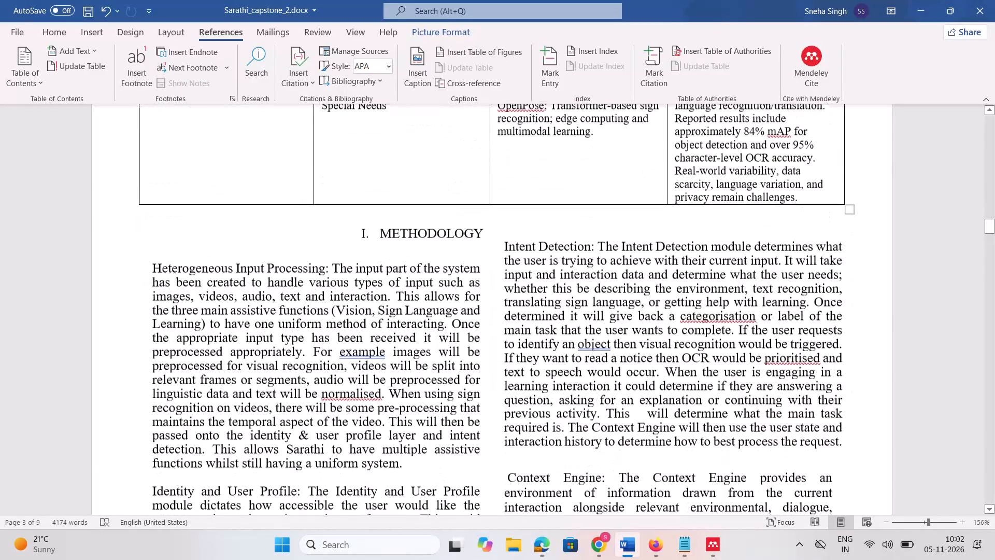
pyautogui.scroll(-3, 516, 291)
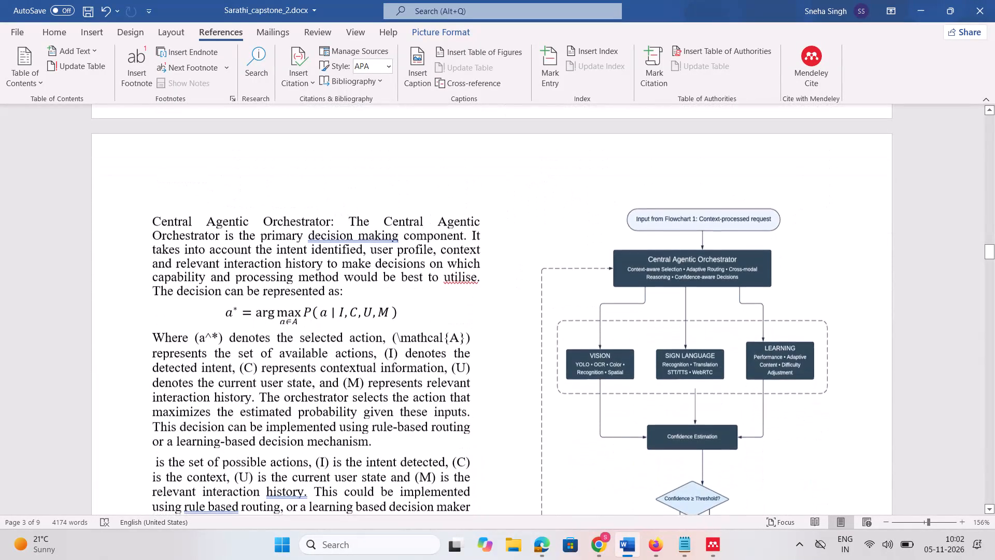
# Review the literature review table (Table 1) and the start of the methodology for its length and its break across pages.
pyautogui.scroll(-1, 516, 291)
pyautogui.scroll(5, 516, 291)
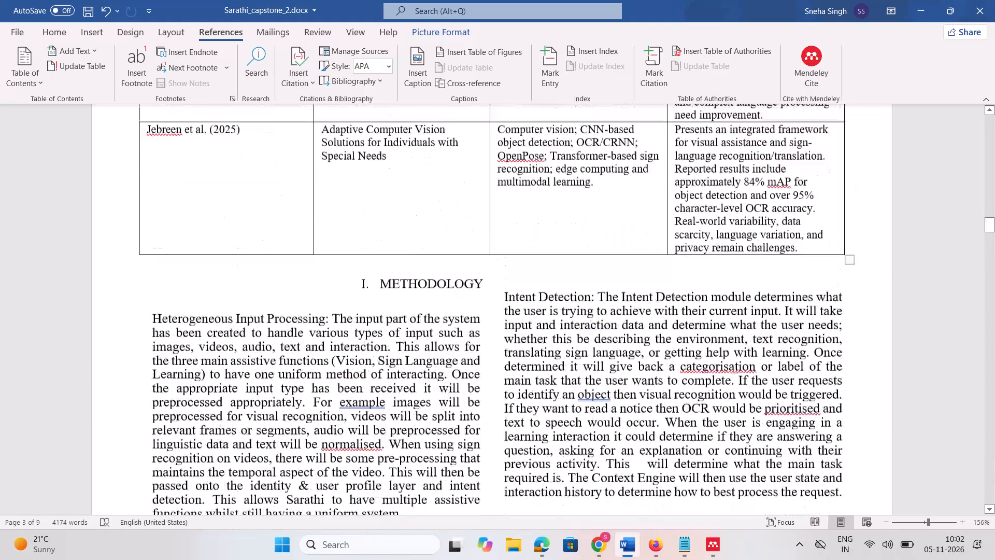
pyautogui.scroll(2, 516, 291)
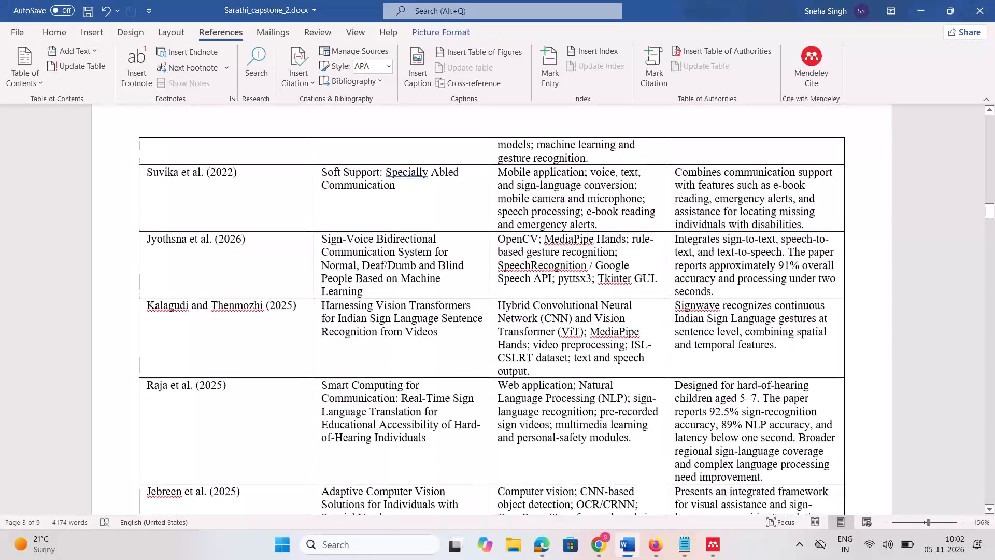
pyautogui.scroll(3, 516, 291)
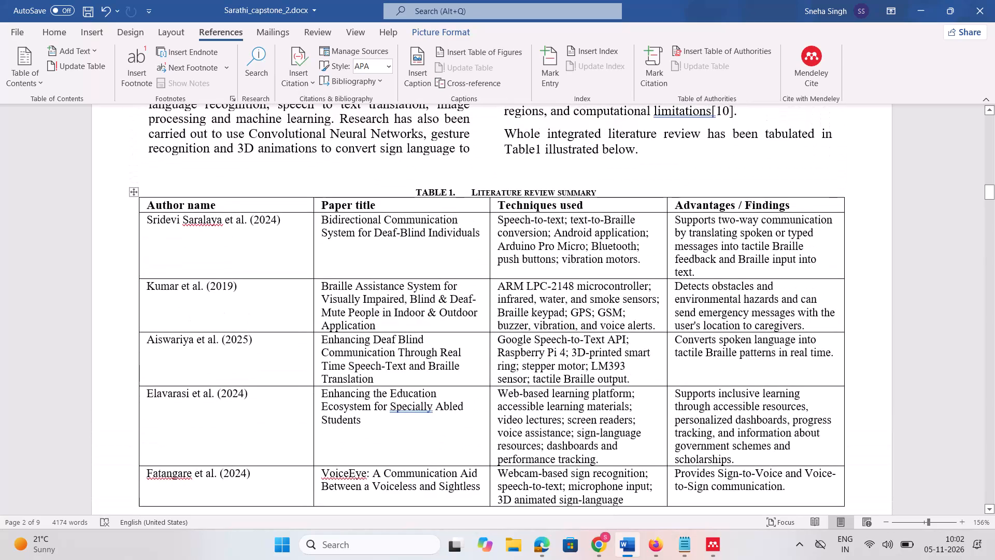
pyautogui.scroll(-1, 516, 291)
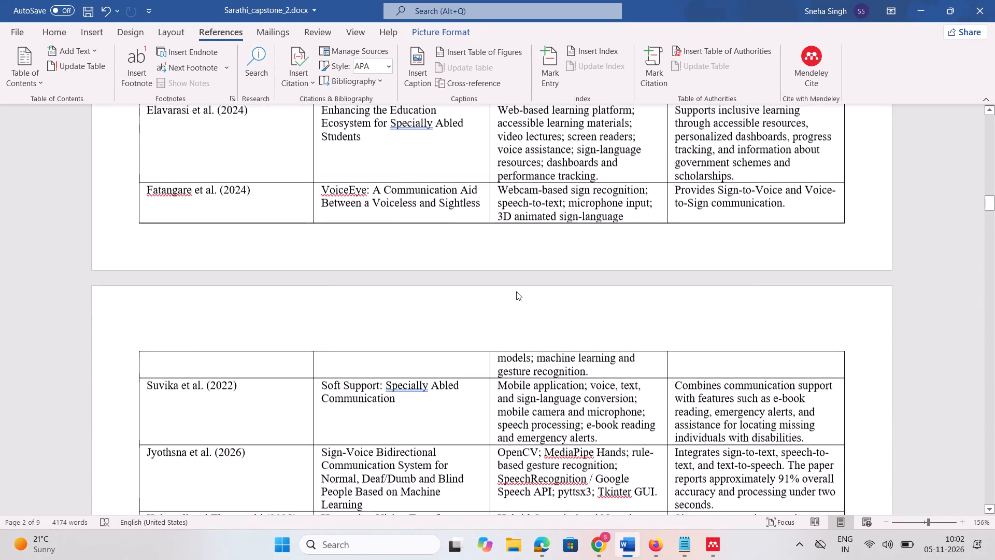
pyautogui.scroll(-1, 516, 291)
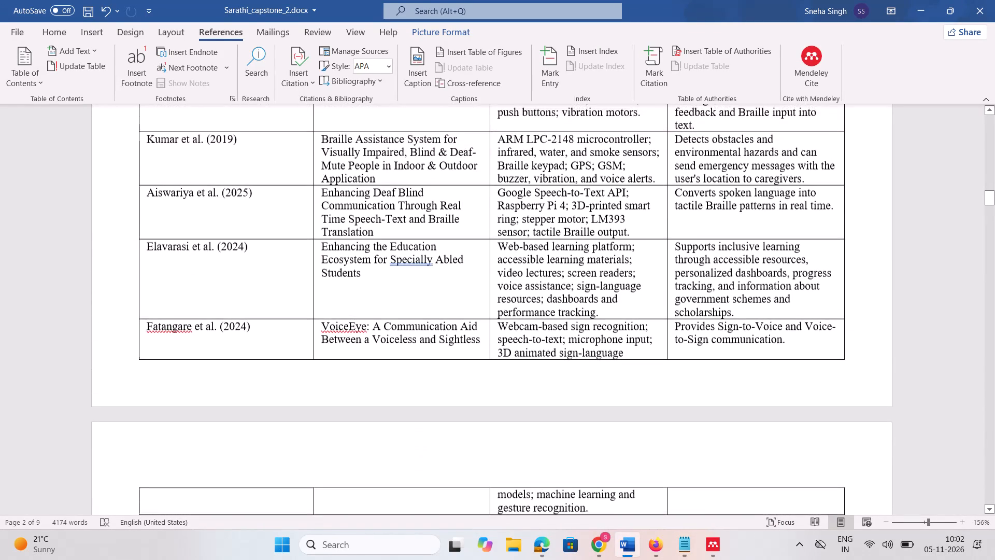
pyautogui.scroll(-1, 516, 291)
pyautogui.scroll(1, 683, 226)
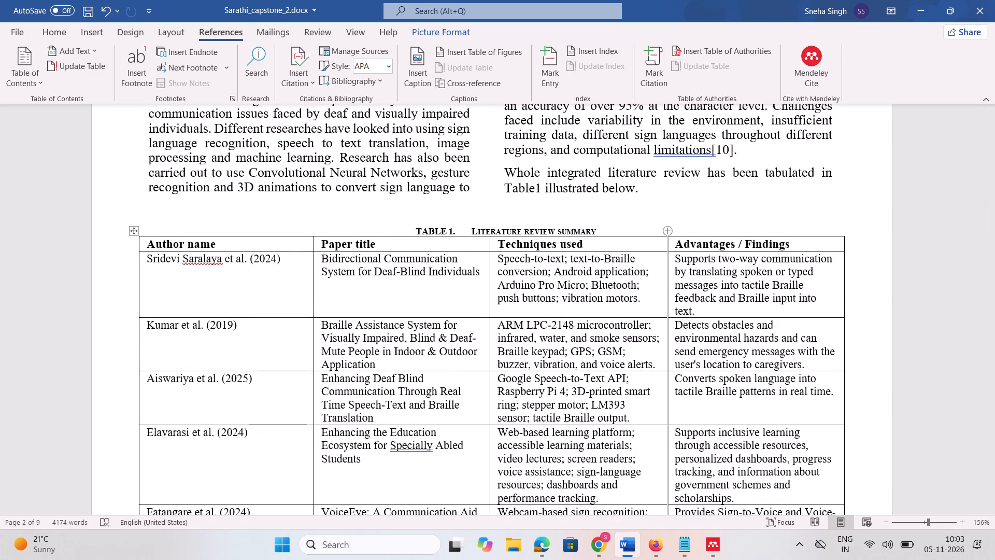
pyautogui.scroll(-3, 683, 226)
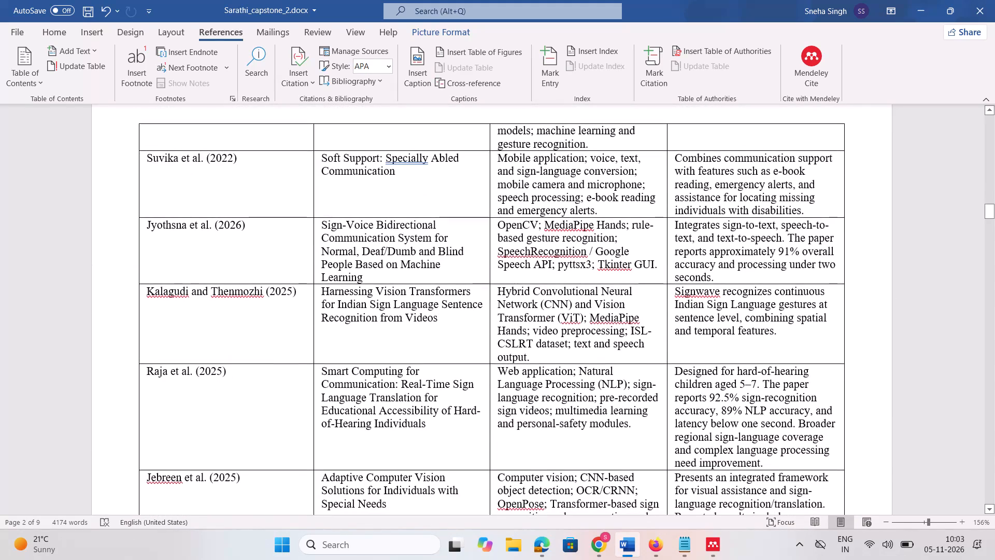
# Switch to Notepad and add the line "table short" to the list of paper issues.
pyautogui.click(676, 537)
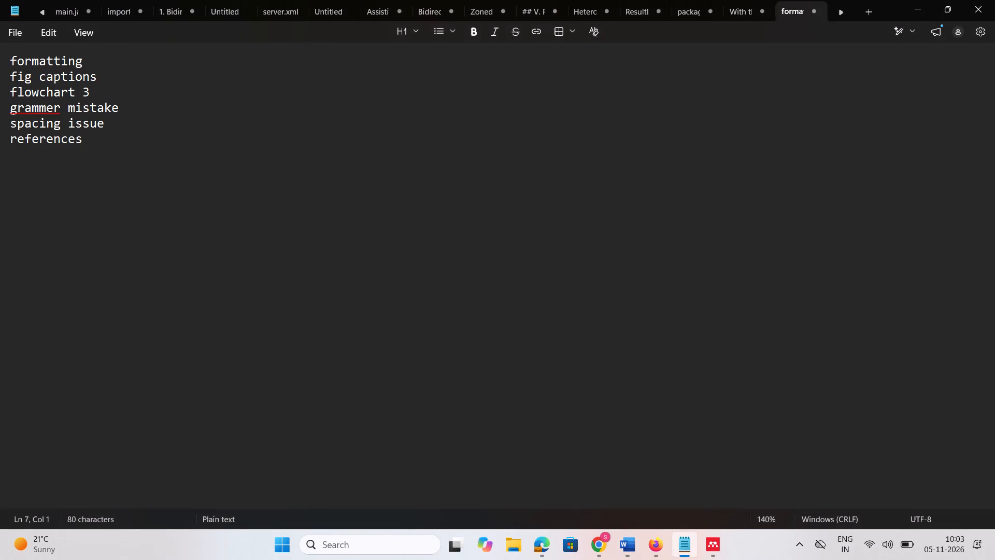
pyautogui.write('table')
pyautogui.press('space')
pyautogui.write('short')
pyautogui.press('Return')
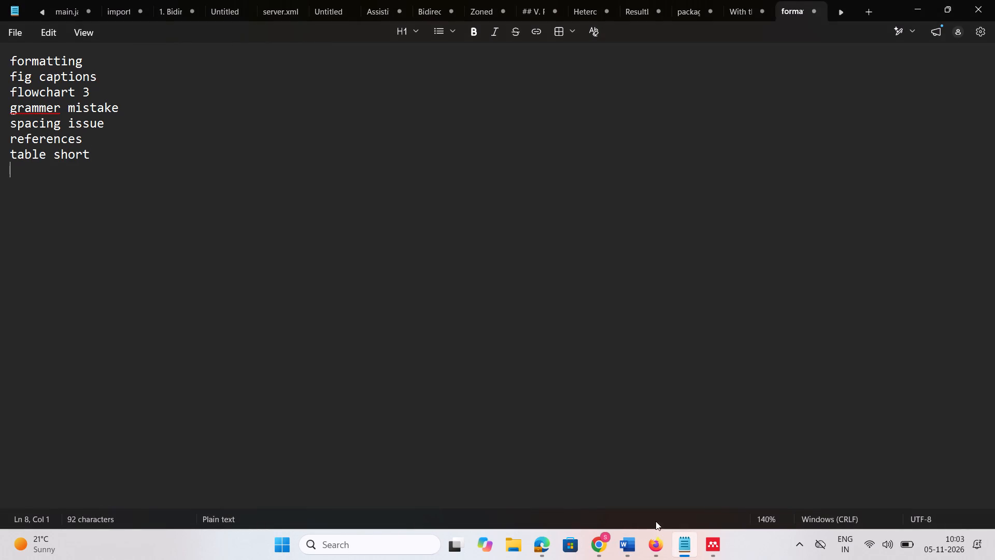
# Switch back to the paper in Word and review Table 1, the methodology text, the orchestrator equation and the first two flowcharts.
pyautogui.click(632, 547)
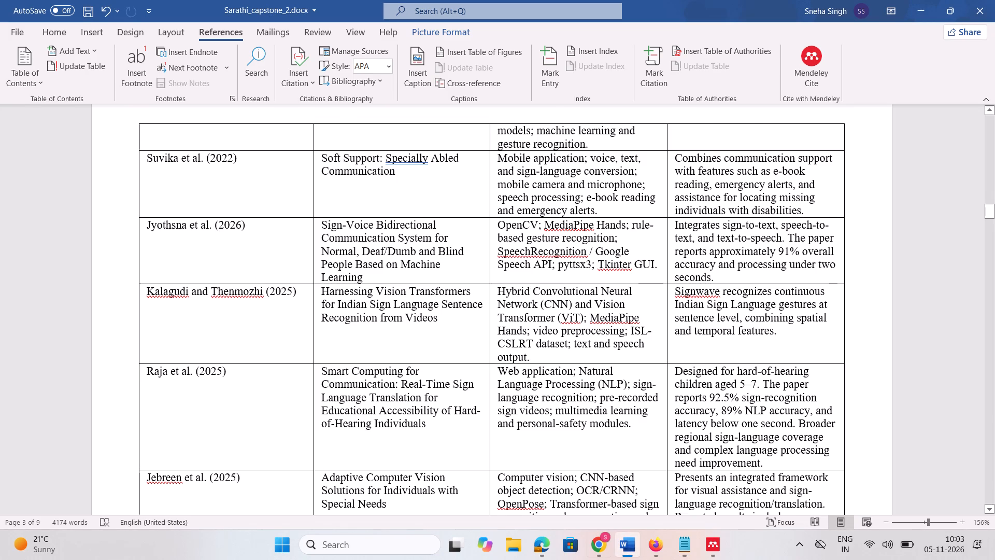
pyautogui.scroll(-2, 577, 452)
pyautogui.scroll(2, 577, 452)
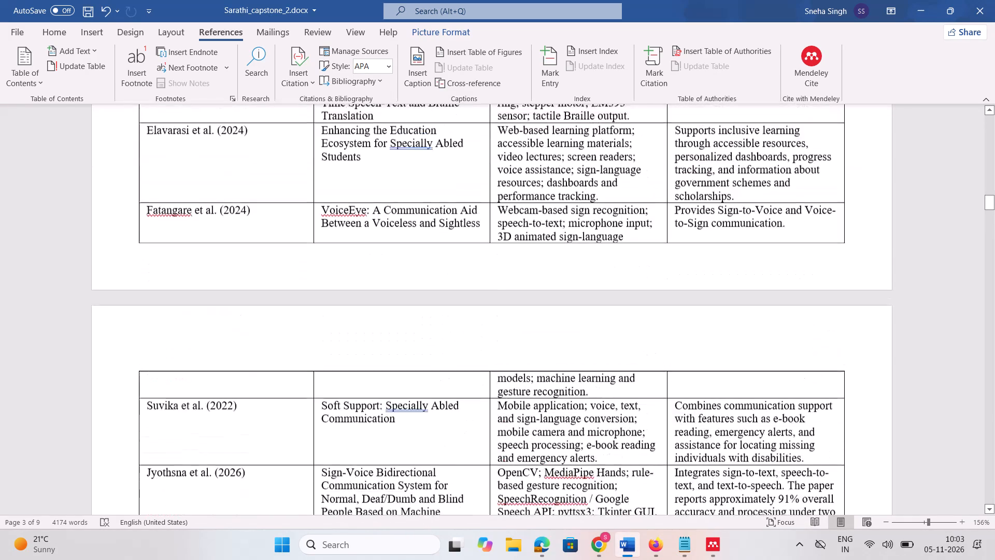
pyautogui.scroll(2, 577, 452)
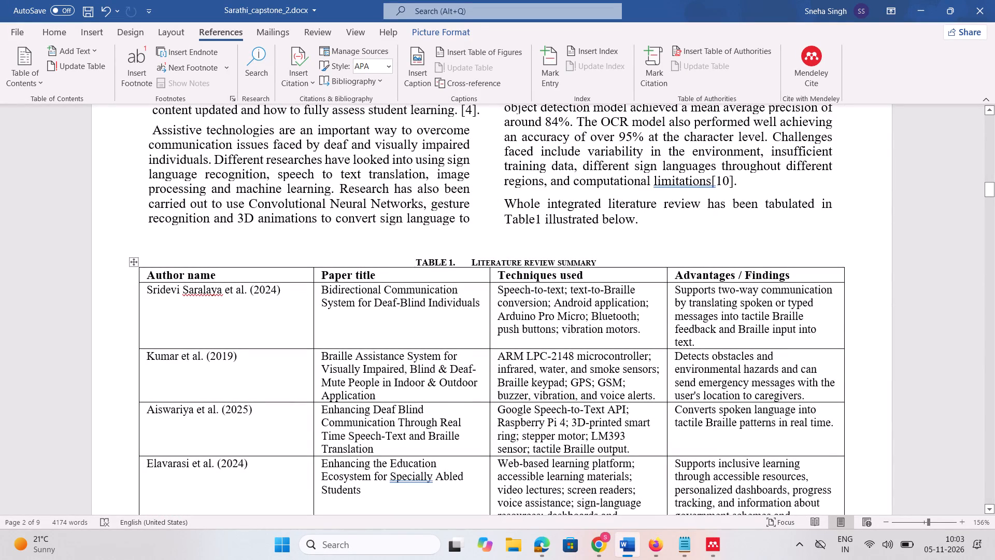
pyautogui.scroll(-6, 593, 261)
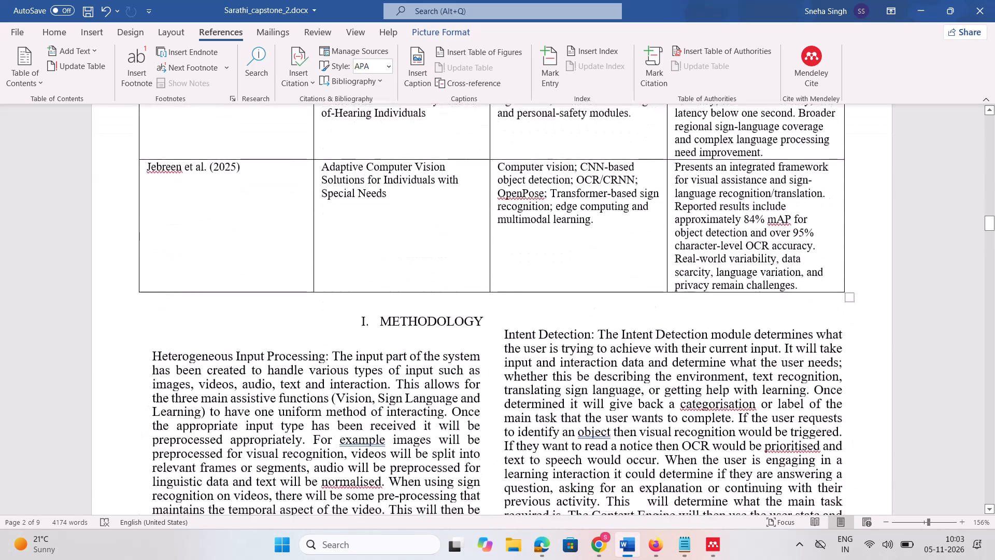
pyautogui.scroll(-3, 593, 261)
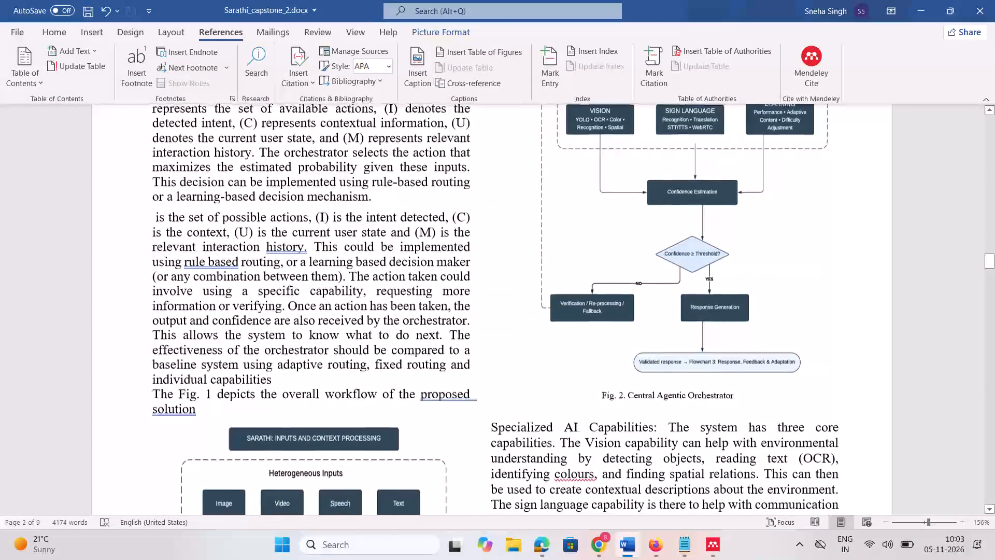
pyautogui.scroll(-3, 593, 261)
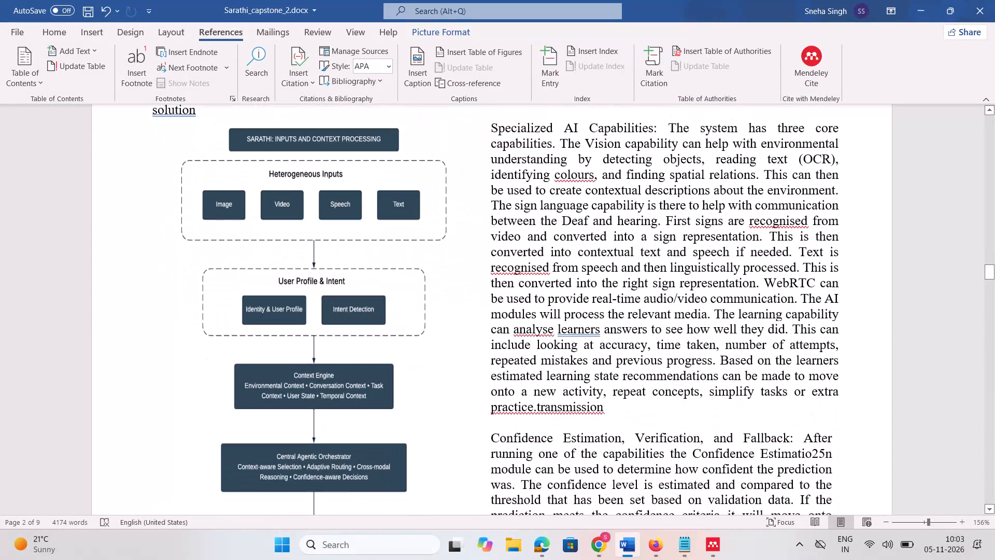
# Switch to Notepad and add the line "equation no." to the list of paper issues.
pyautogui.click(682, 546)
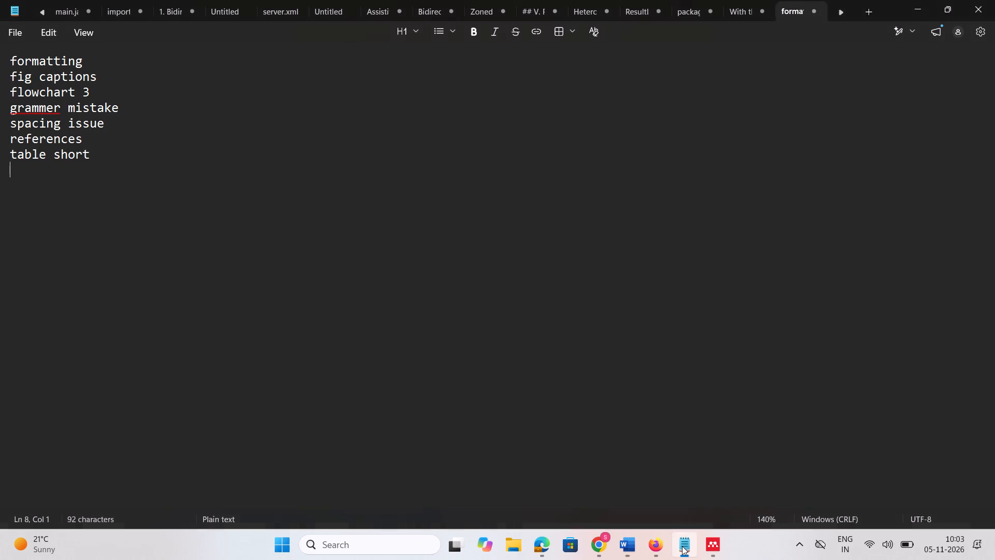
pyautogui.press('e')
pyautogui.write('qau')
pyautogui.press('BackSpace')
pyautogui.press('BackSpace')
pyautogui.write('uation no/')
pyautogui.press('BackSpace')
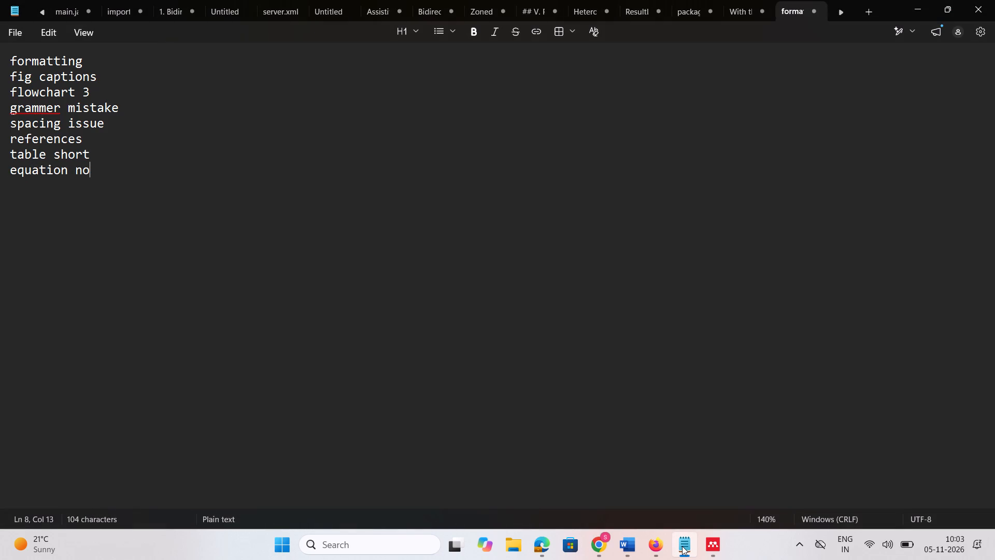
pyautogui.press('.')
pyautogui.press('Return')
# Switch back to Word and review the paper from Fig. 1 through the Fig. 3 flowchart and the Results and Discussion section.
pyautogui.click(630, 539)
pyautogui.scroll(-1, 609, 453)
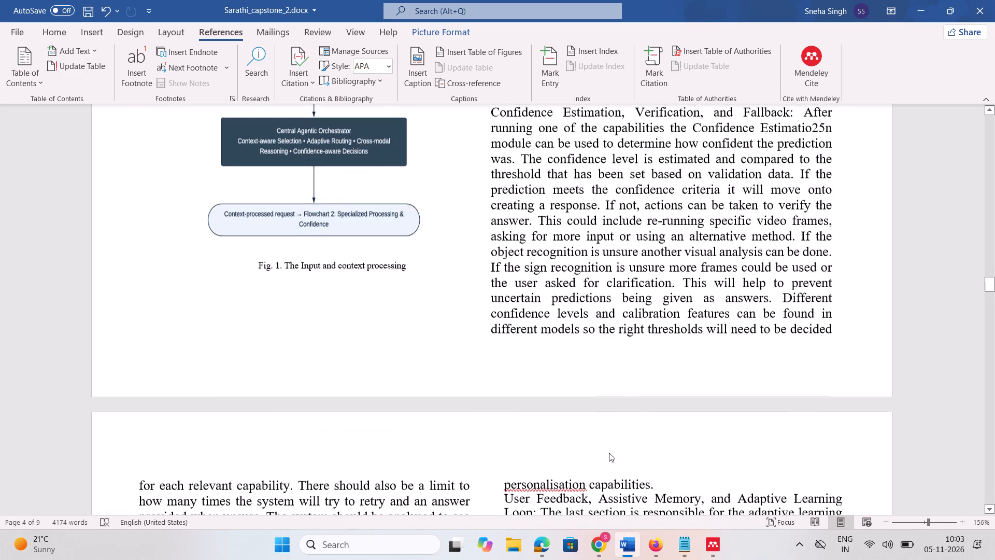
pyautogui.scroll(-2, 609, 453)
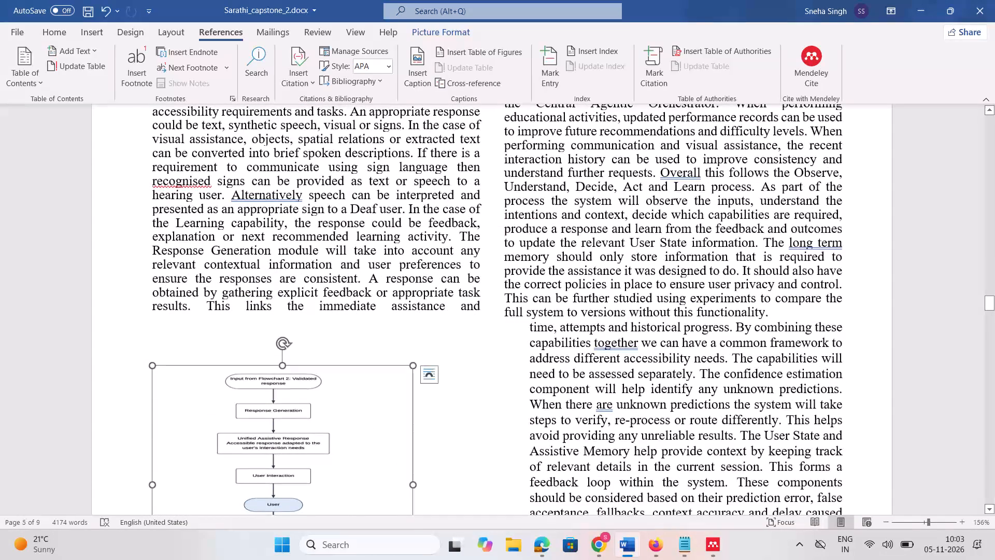
pyautogui.scroll(-3, 609, 453)
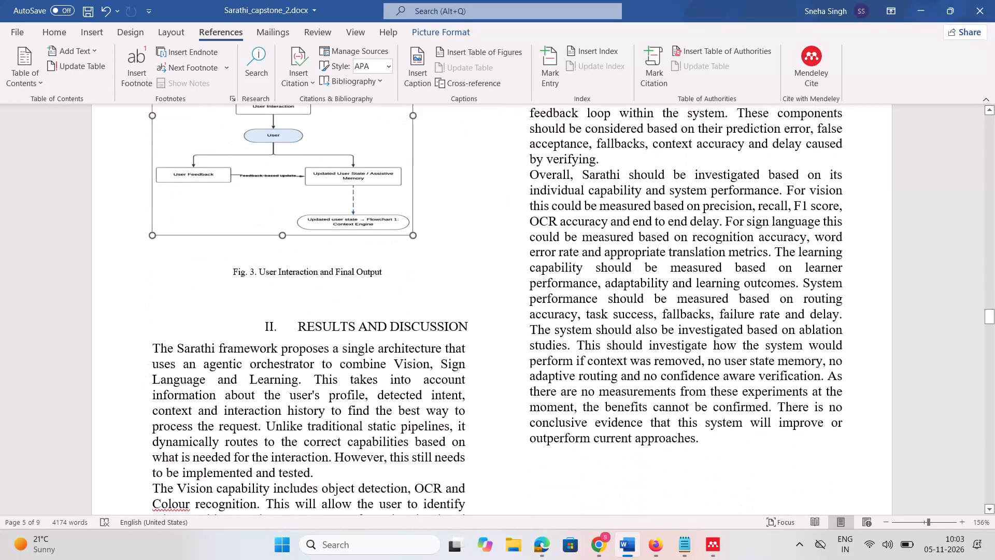
pyautogui.scroll(-4, 609, 453)
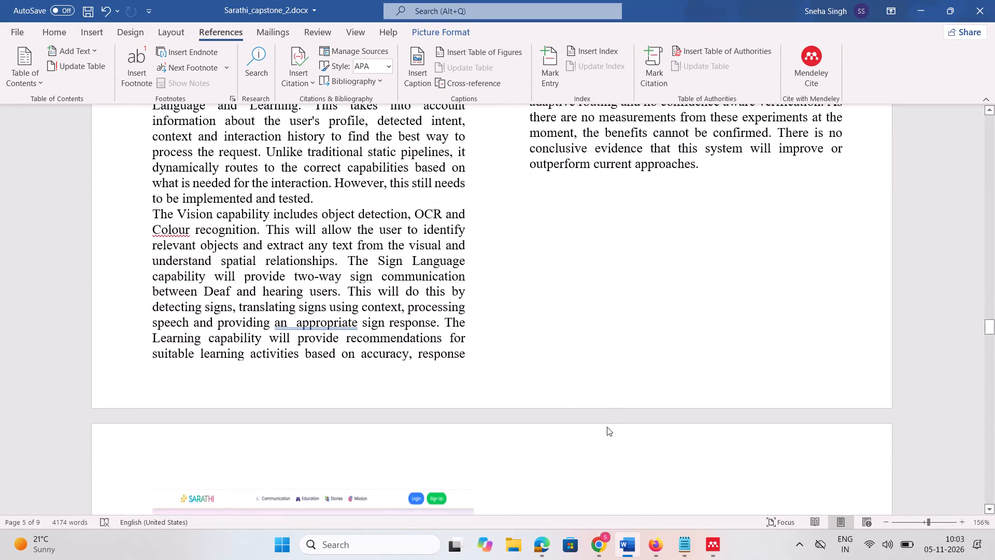
pyautogui.scroll(-2, 607, 427)
pyautogui.scroll(2, 607, 427)
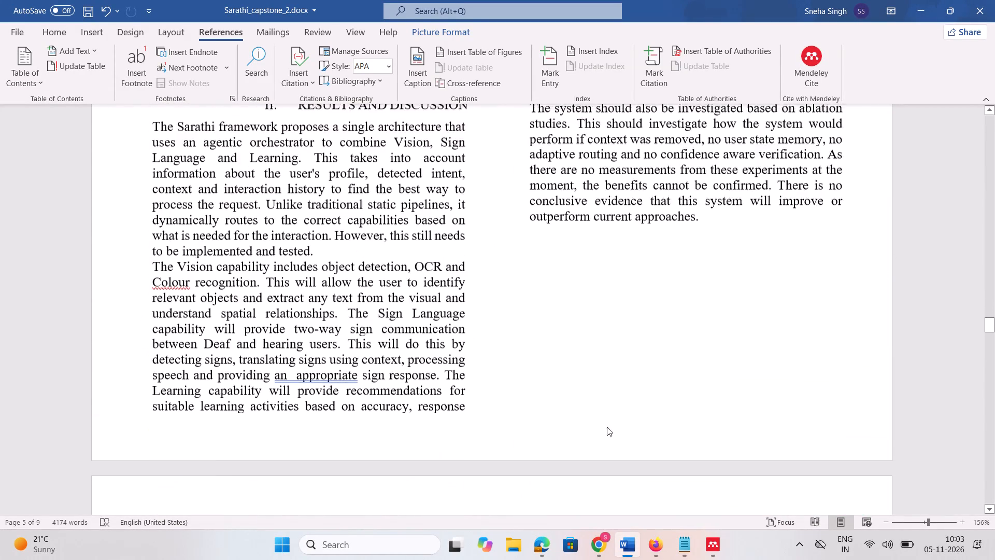
pyautogui.scroll(2, 607, 427)
pyautogui.hscroll(1, 607, 427)
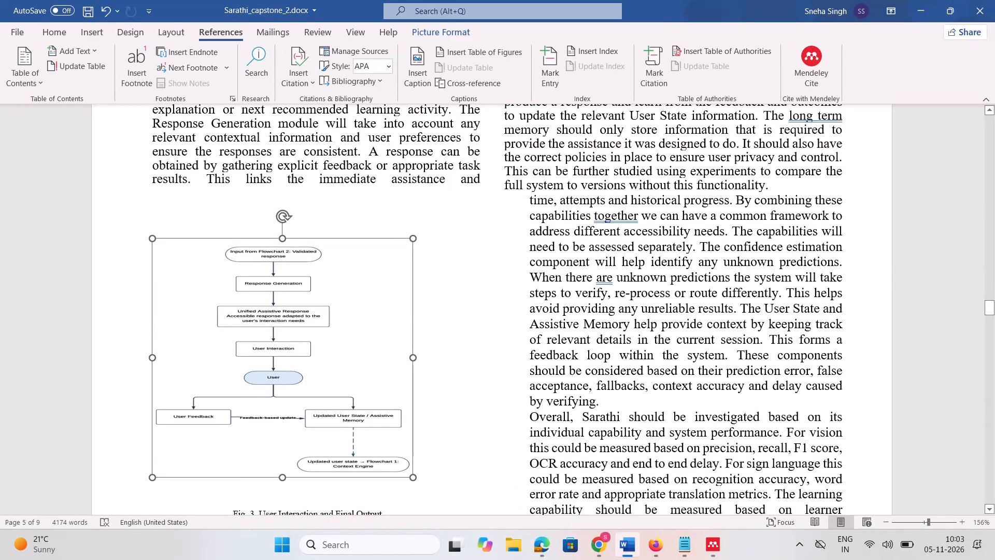
pyautogui.hscroll(1, 607, 427)
pyautogui.scroll(1, 607, 427)
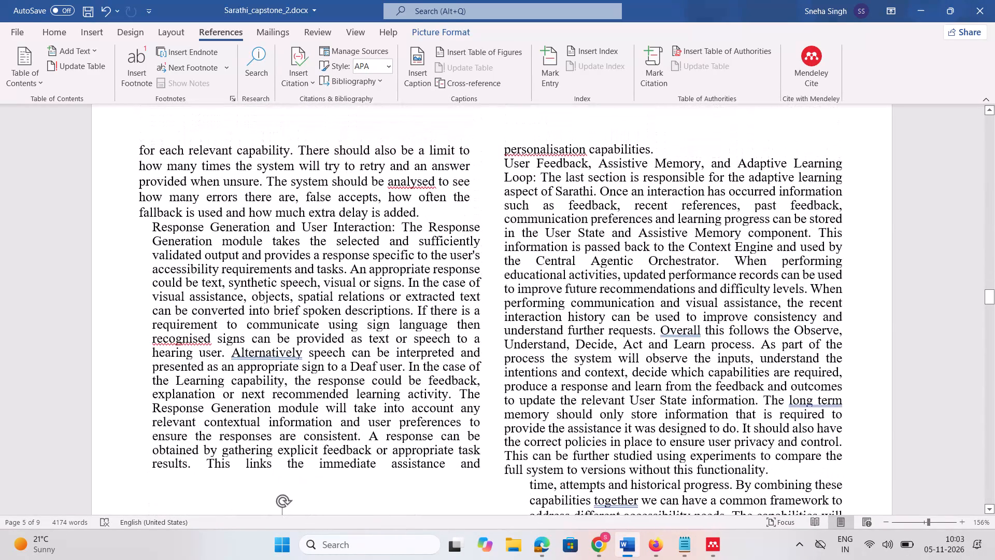
pyautogui.scroll(-1, 607, 427)
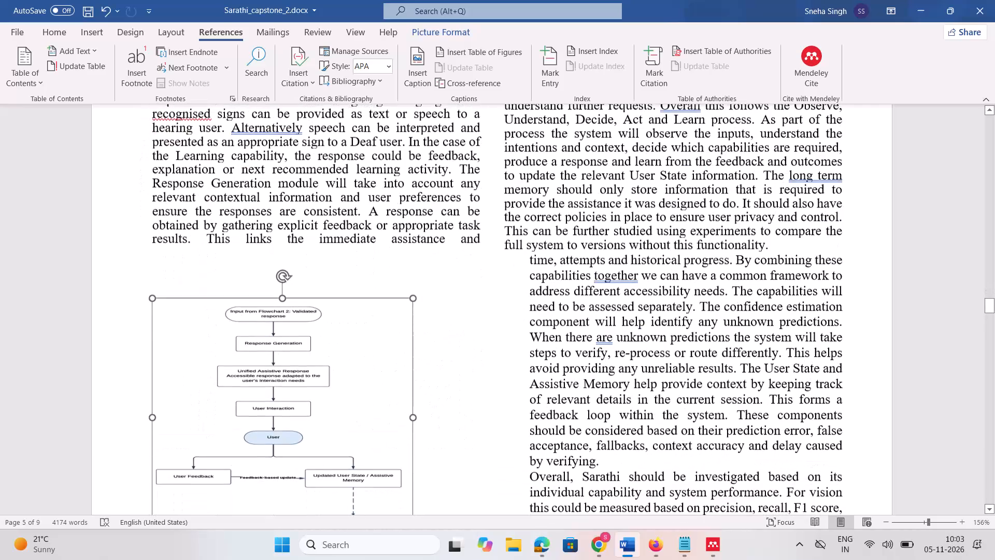
# Examine the app screenshots, the Fig. 4 and Fig. 5 captions with their text, and the References section.
pyautogui.scroll(-8, 607, 427)
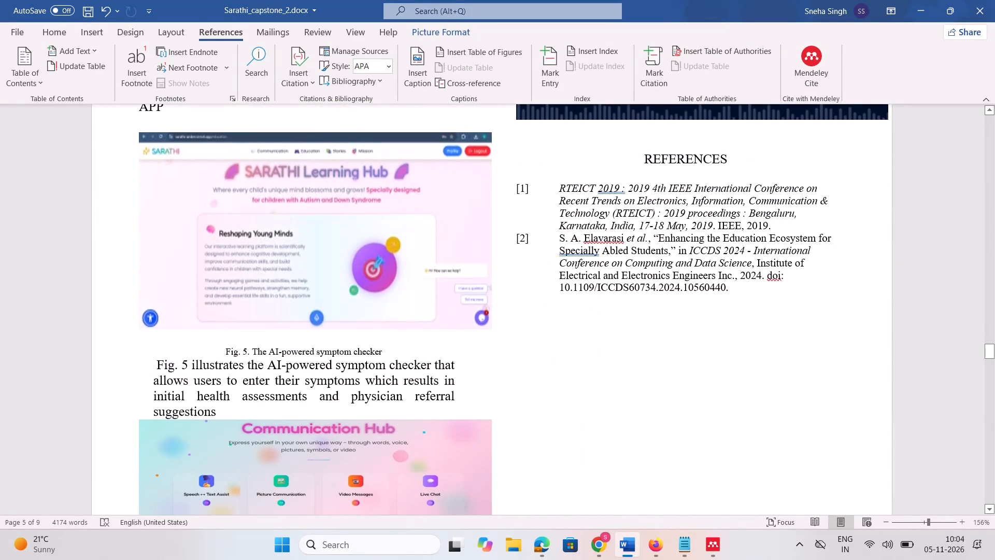
pyautogui.scroll(-4, 607, 427)
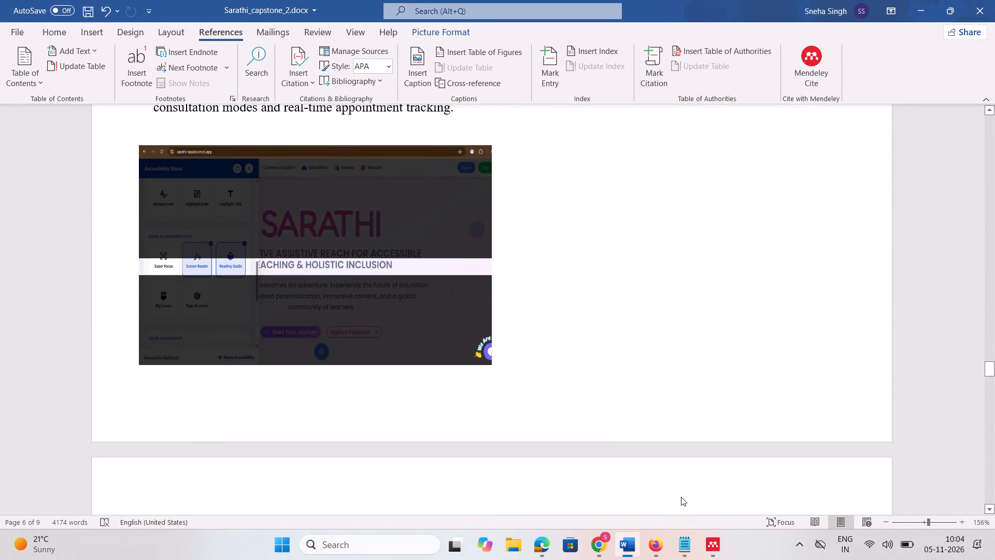
pyautogui.click(694, 552)
pyautogui.click(694, 552)
pyautogui.scroll(3, 515, 311)
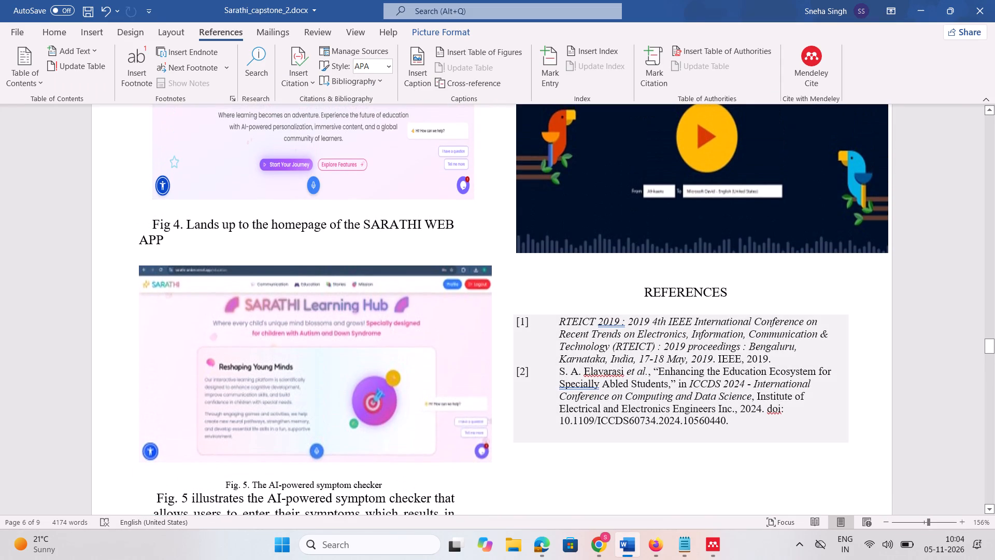
pyautogui.scroll(1, 481, 238)
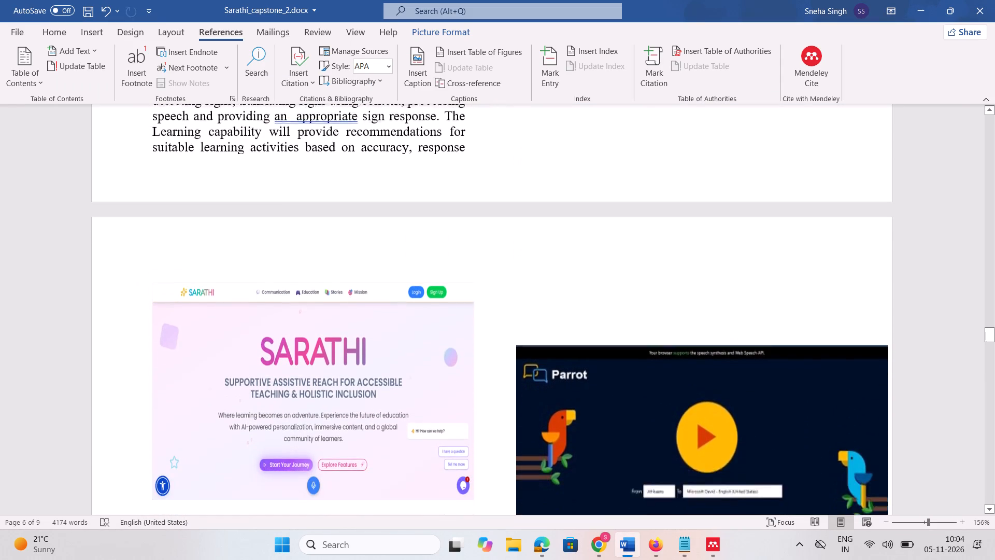
pyautogui.scroll(-1, 481, 238)
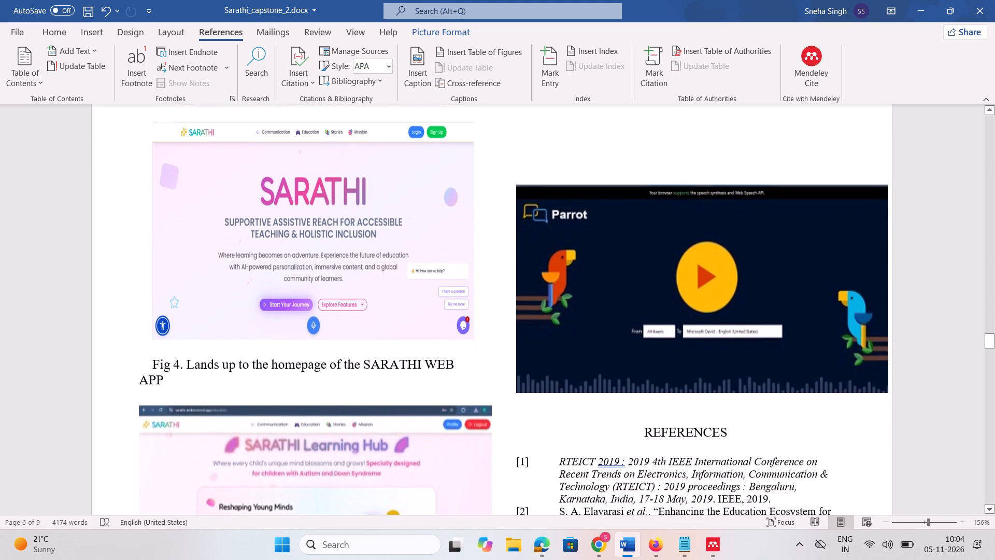
pyautogui.scroll(-1, 481, 238)
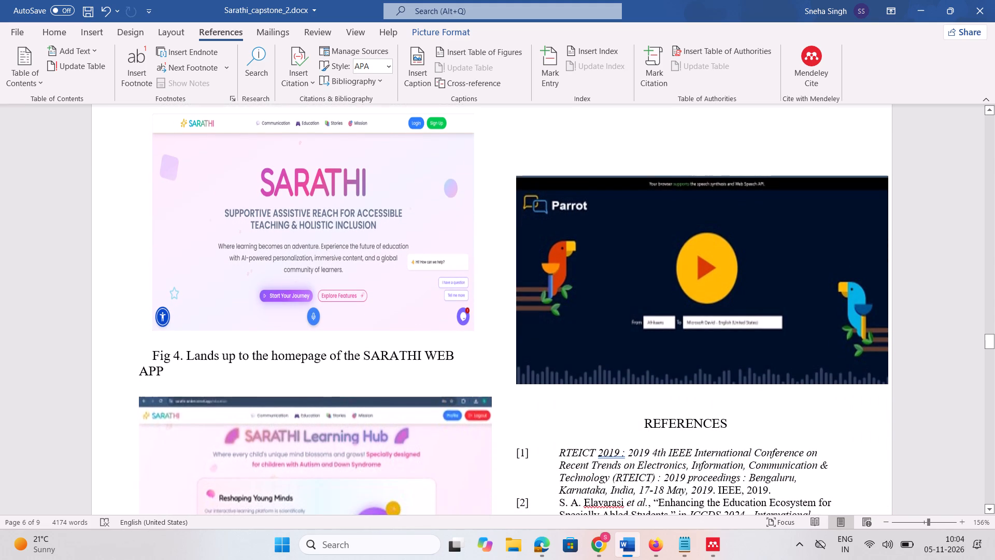
pyautogui.scroll(-2, 481, 238)
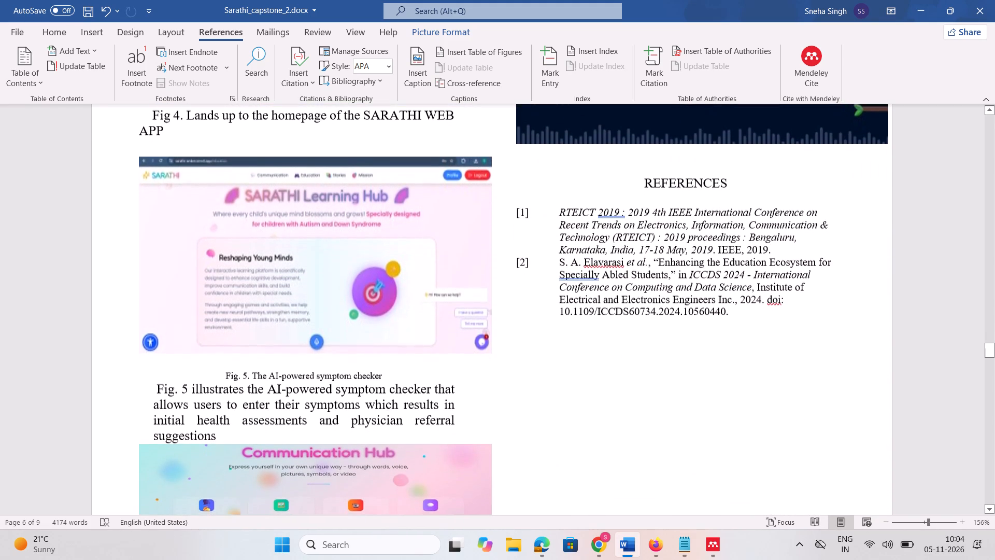
pyautogui.scroll(-1, 481, 238)
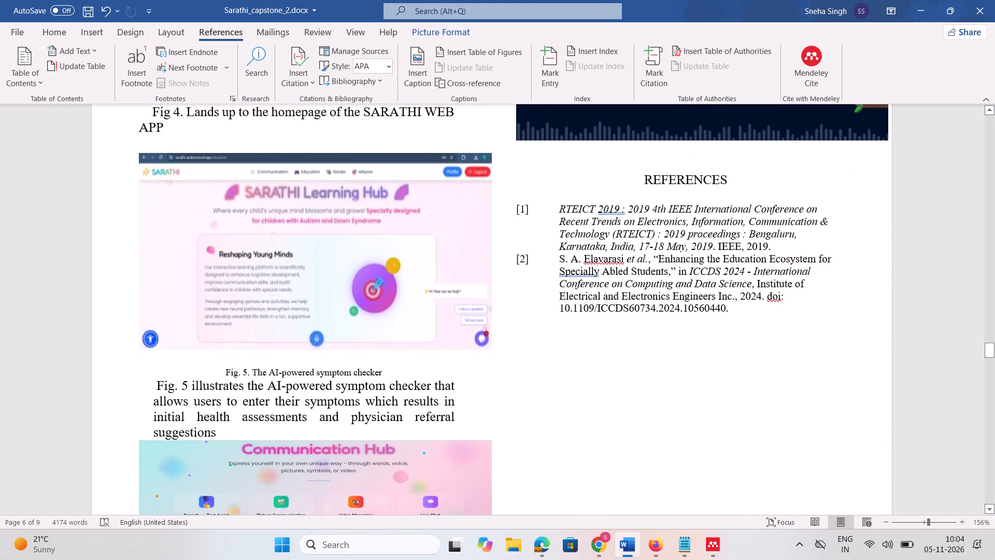
# Examine the Communication Hub and accessibility menu screenshots, including their picture extents, along with the Fig. 6 caption and description.
pyautogui.scroll(-2, 481, 238)
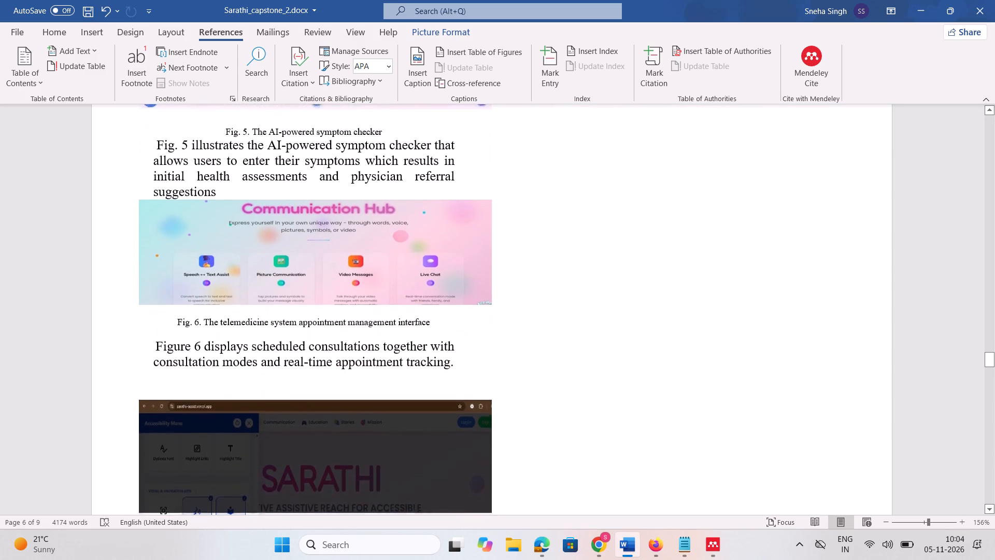
pyautogui.scroll(-1, 481, 238)
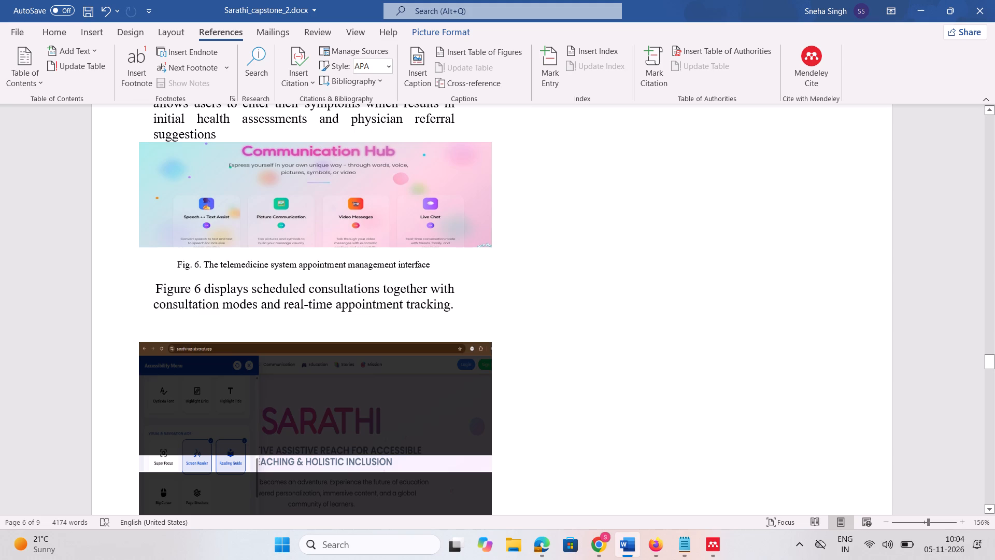
pyautogui.scroll(1, 454, 267)
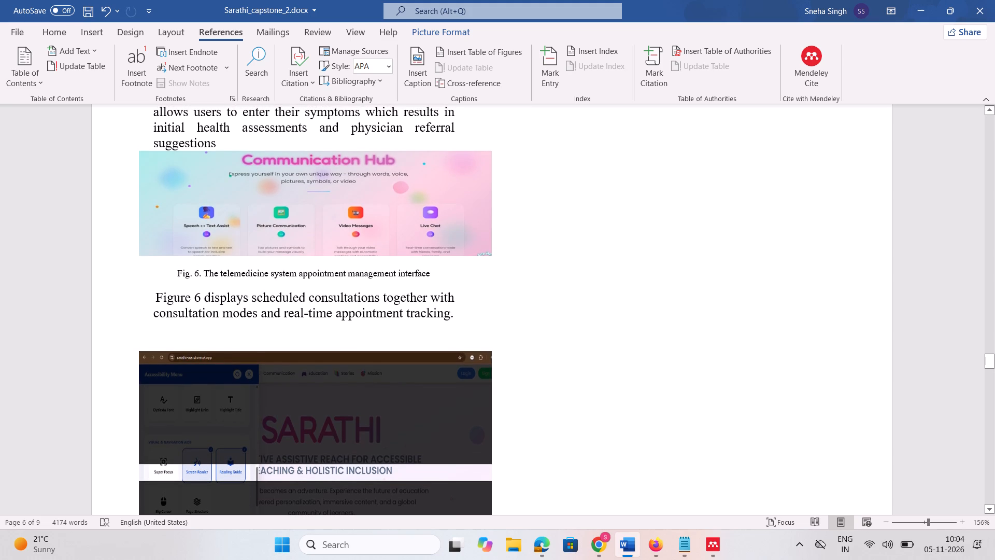
pyautogui.click(407, 223)
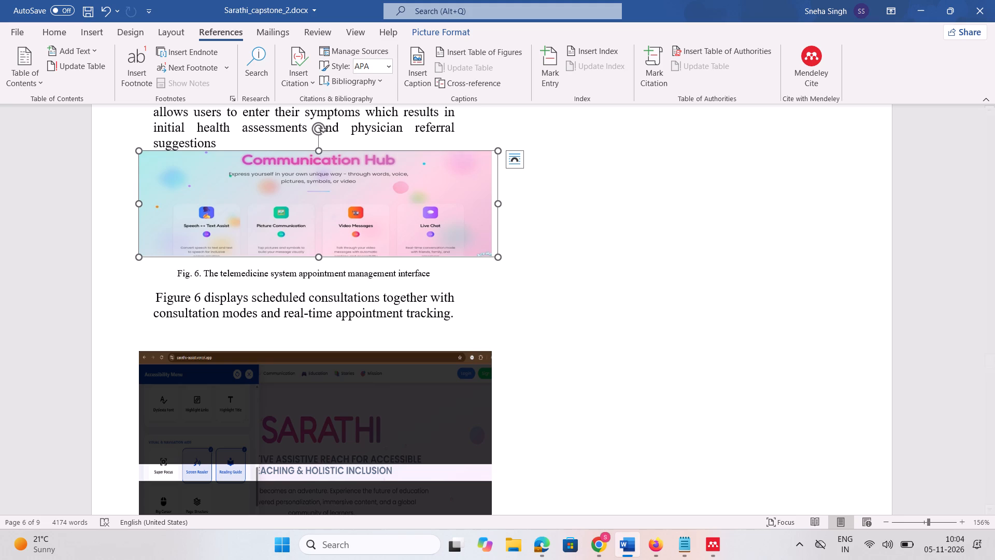
pyautogui.scroll(-1, 407, 223)
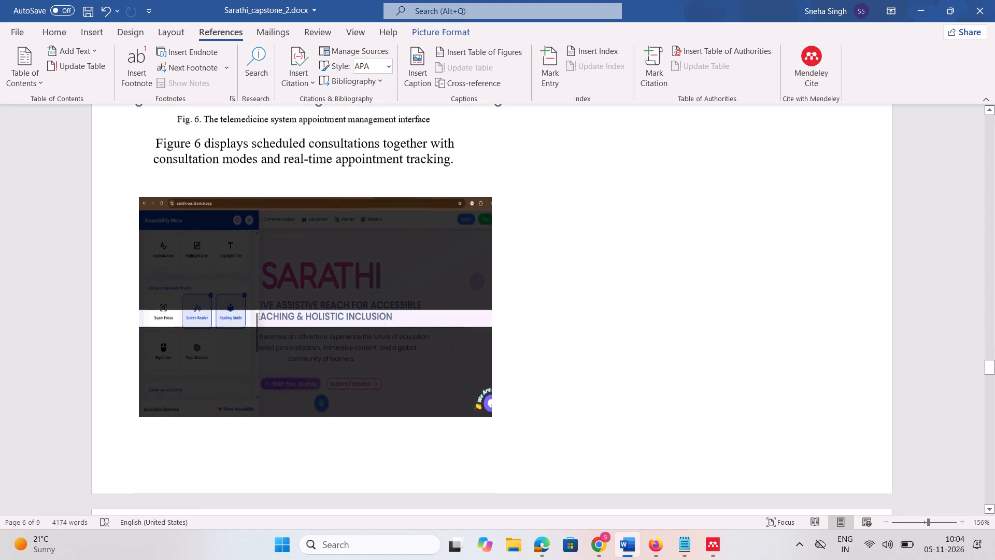
pyautogui.click(377, 252)
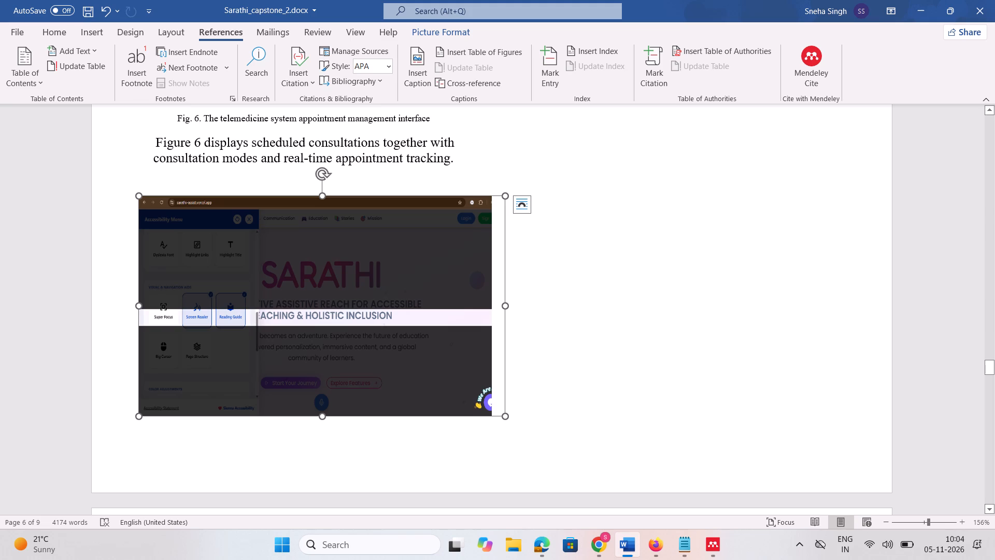
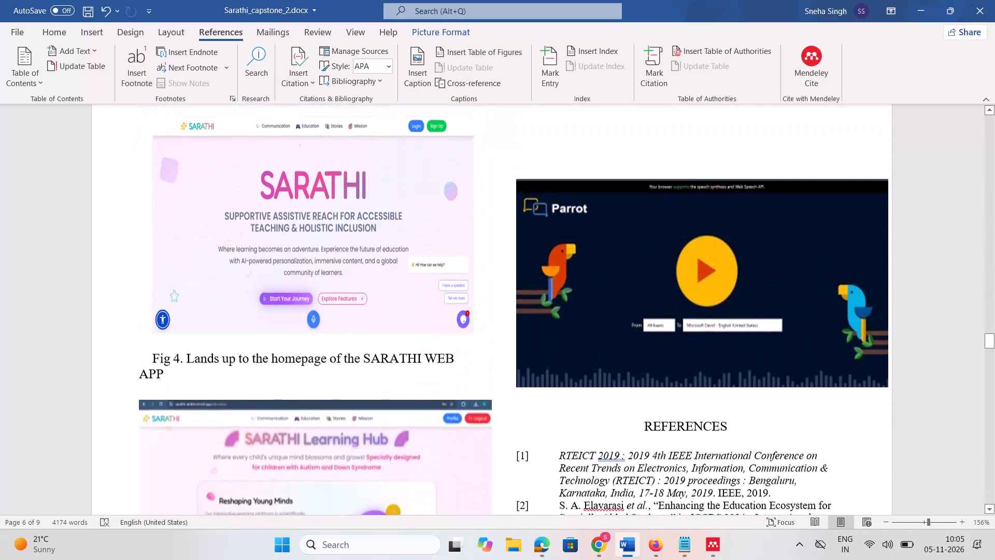
# Switch to Notepad and add the line "methodology" to the list of paper issues.
pyautogui.click(574, 224)
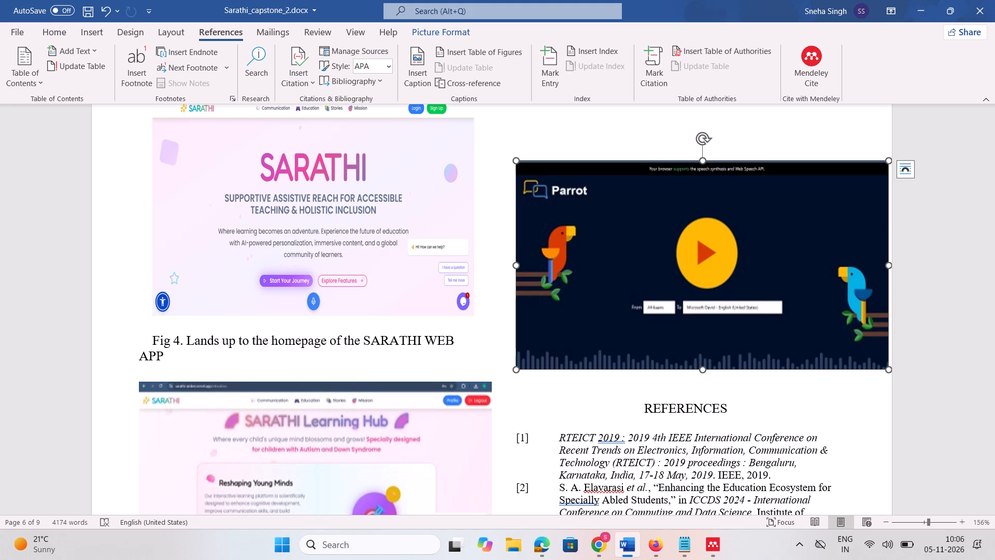
pyautogui.scroll(2, 574, 224)
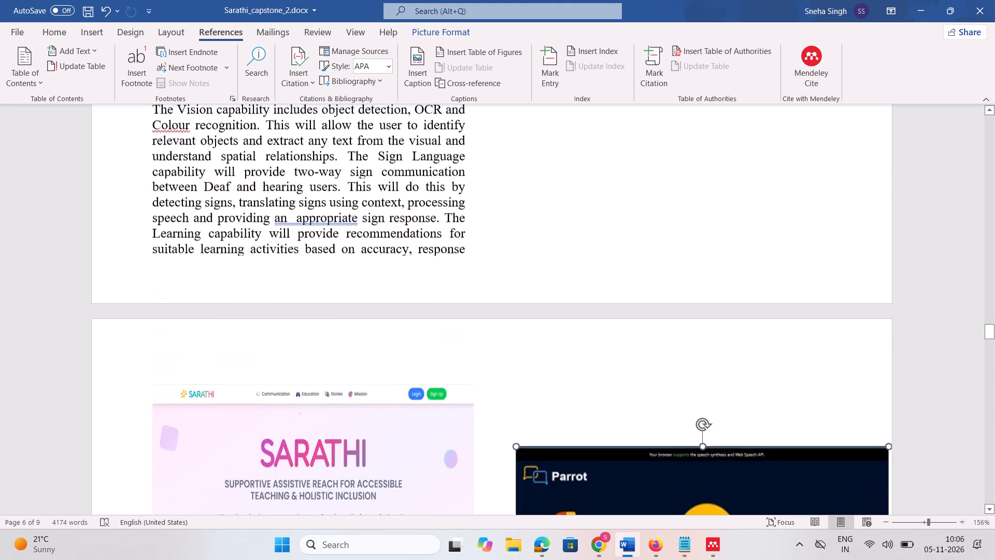
pyautogui.scroll(2, 574, 224)
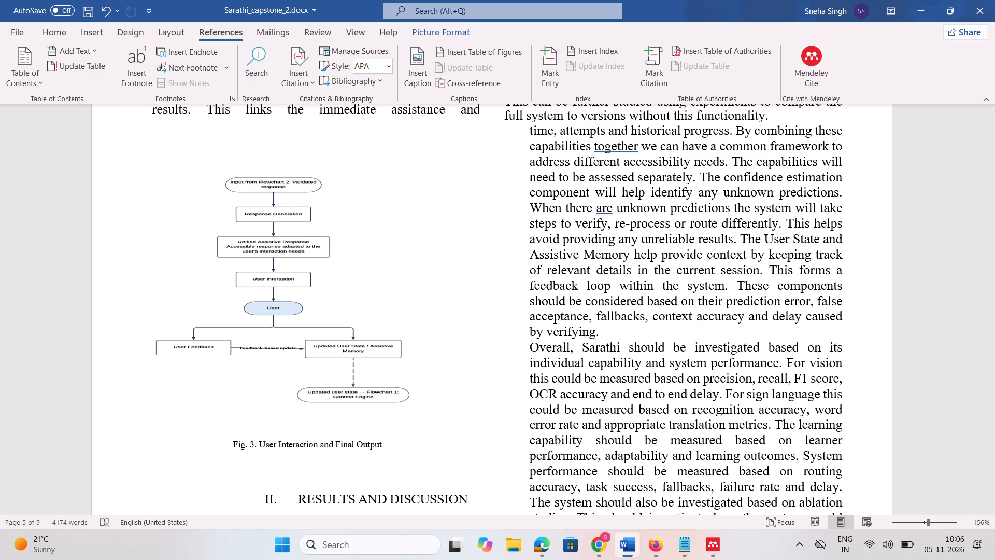
pyautogui.click(687, 559)
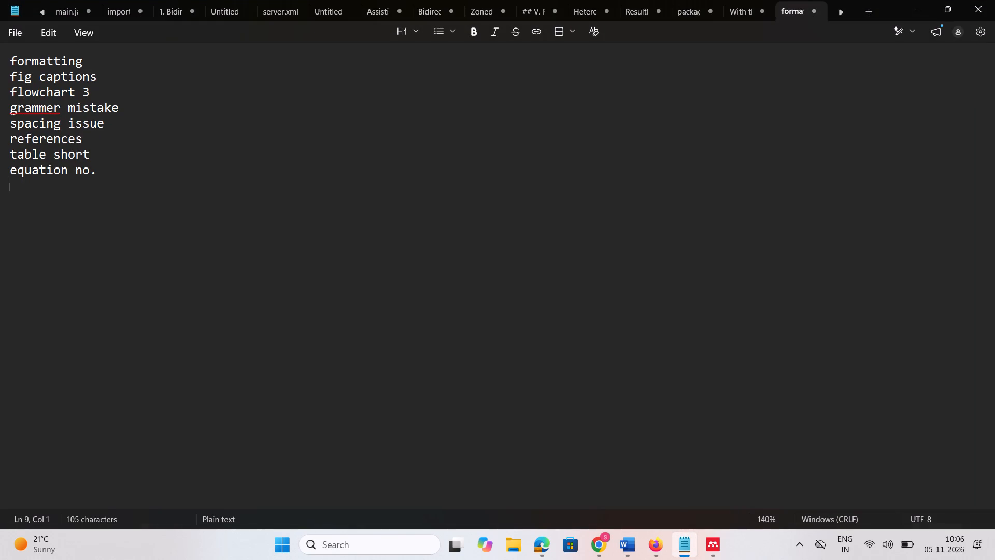
pyautogui.write('methodology')
pyautogui.press('space')
pyautogui.press('Return')
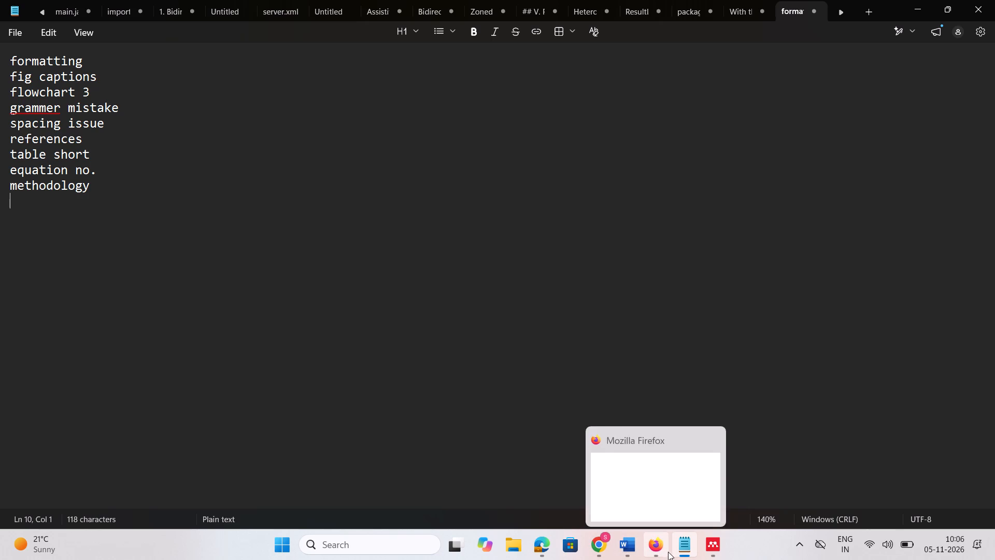
# Check the methodology pages in Word, and extend the last line of the Notepad list to "methodology numbering from (a)".
pyautogui.click(633, 556)
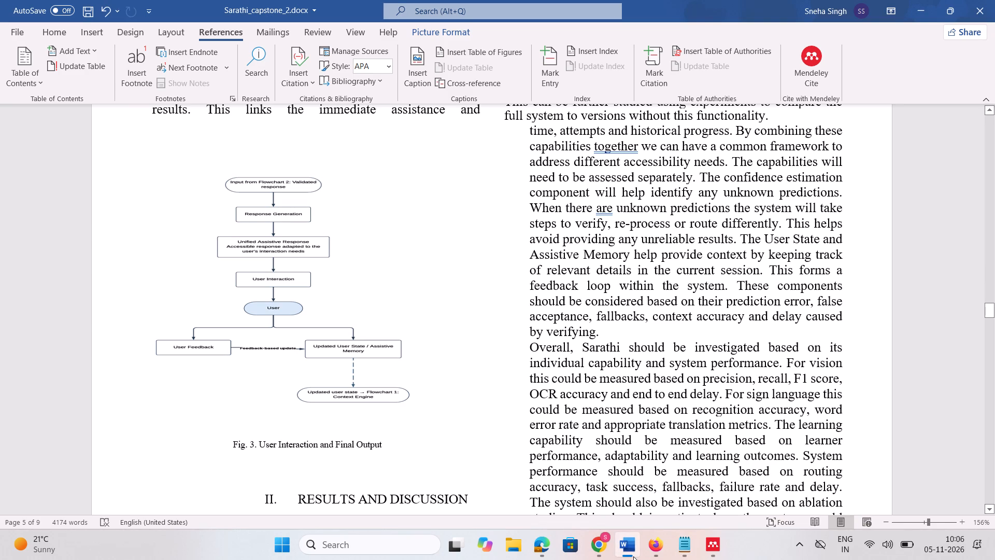
pyautogui.scroll(6, 449, 246)
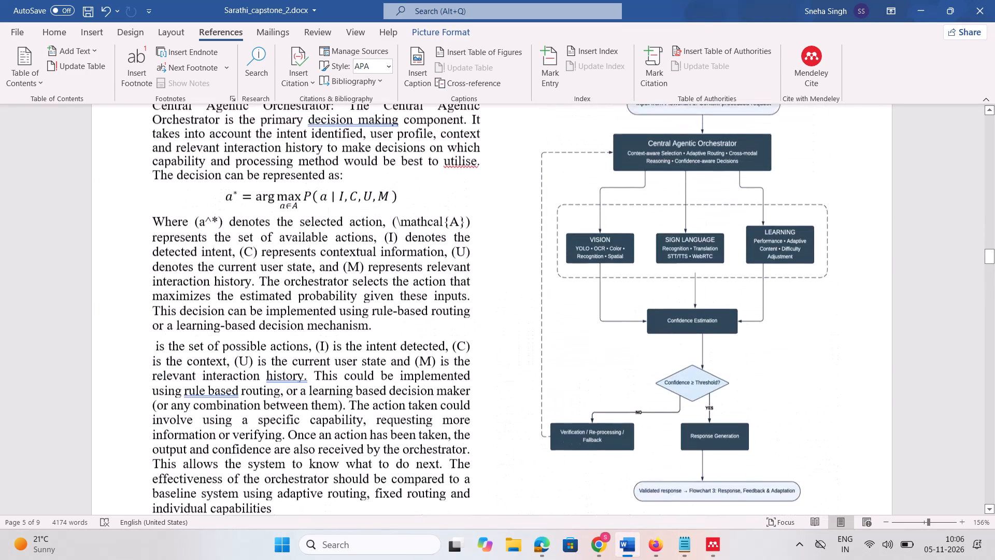
pyautogui.scroll(2, 449, 246)
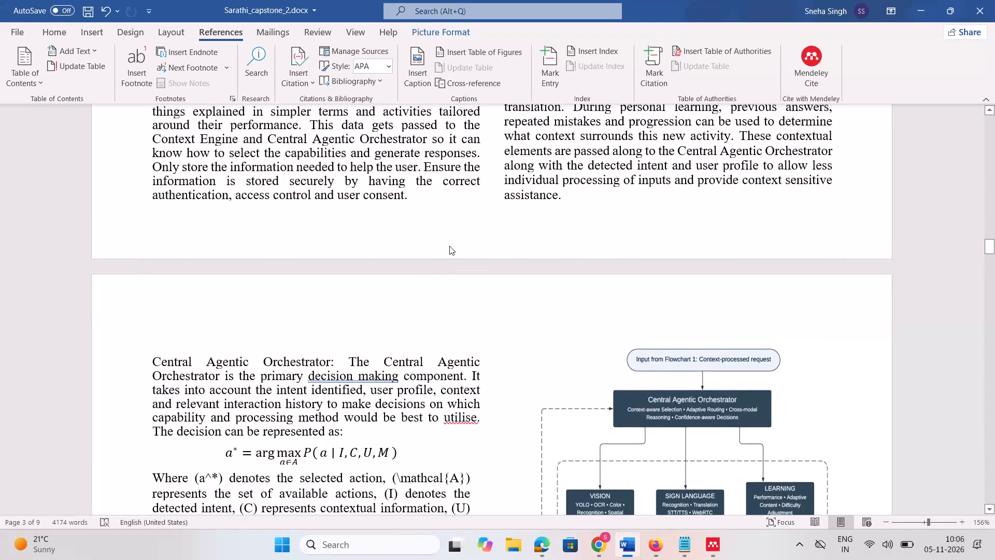
pyautogui.click(686, 554)
pyautogui.click(359, 314)
pyautogui.press('BackSpace')
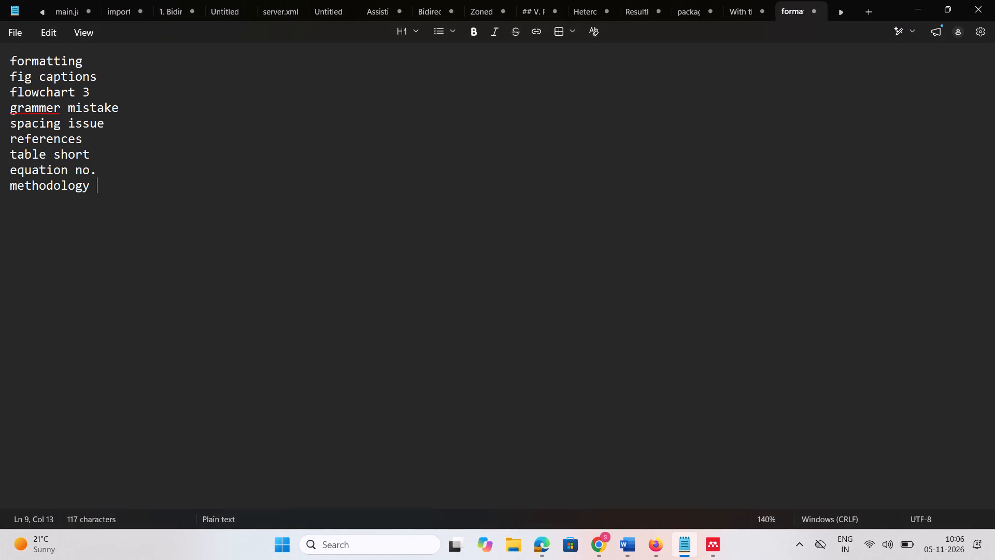
pyautogui.write('numbering a')
pyautogui.press('Left')
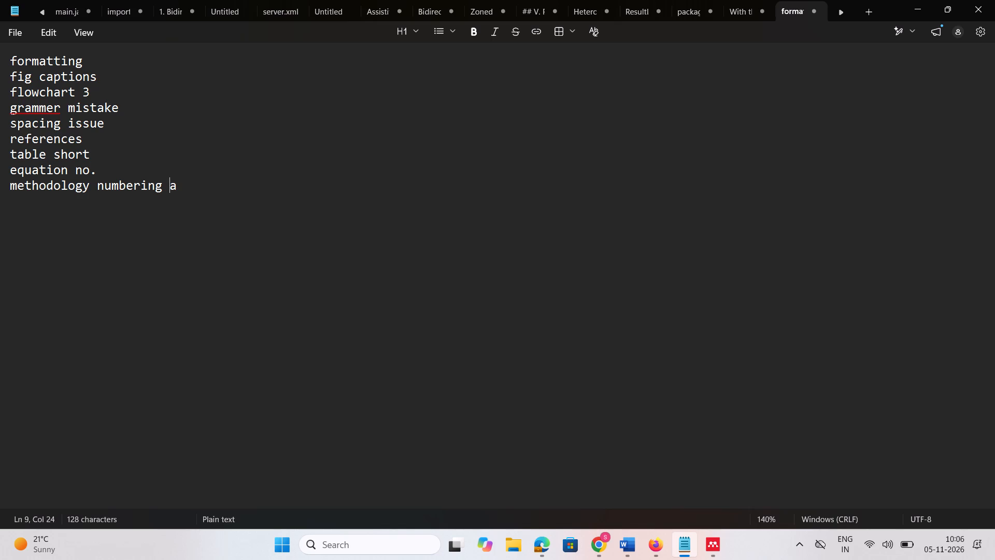
pyautogui.write('from')
pyautogui.press('space')
pyautogui.hotkey('shift', '(')
pyautogui.press('Right')
pyautogui.hotkey('shift', ')')
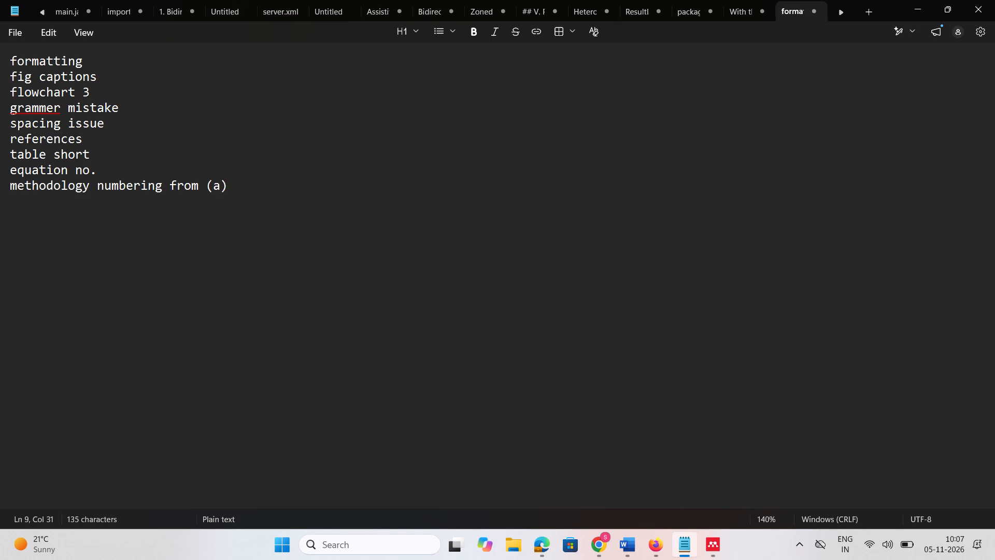
# Append "with highlighted heading" directly after "(a)" in the methodology line of the Notepad issue list.
pyautogui.click(631, 550)
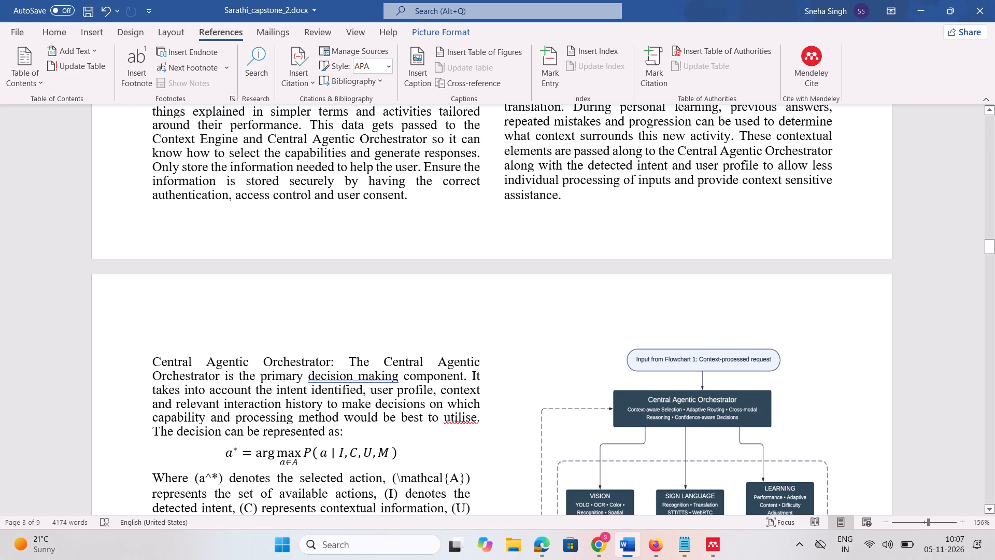
pyautogui.click(673, 549)
pyautogui.write('heading')
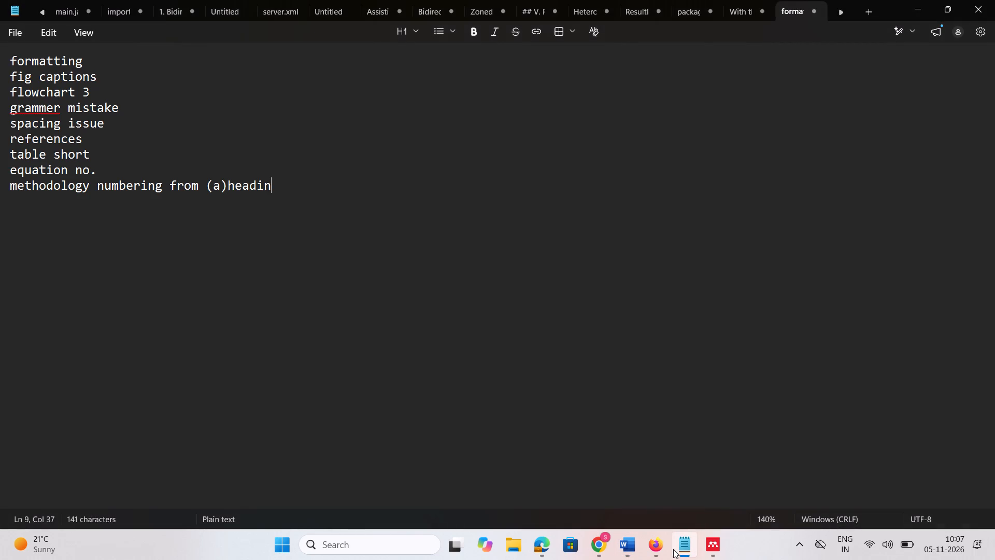
pyautogui.press('space')
pyautogui.press('Left')
pyautogui.press('Left')
pyautogui.press('Left')
pyautogui.press('Left')
pyautogui.press('Left')
pyautogui.press('Left')
pyautogui.press('Left')
pyautogui.press('Left')
pyautogui.press('w')
pyautogui.press('BackSpace')
pyautogui.write('with')
pyautogui.press('space')
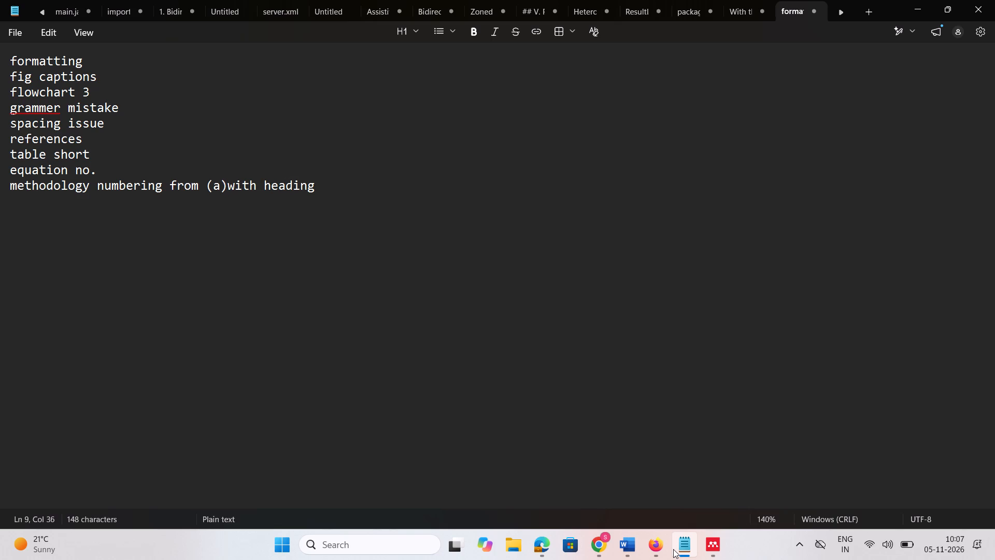
pyautogui.write('highl')
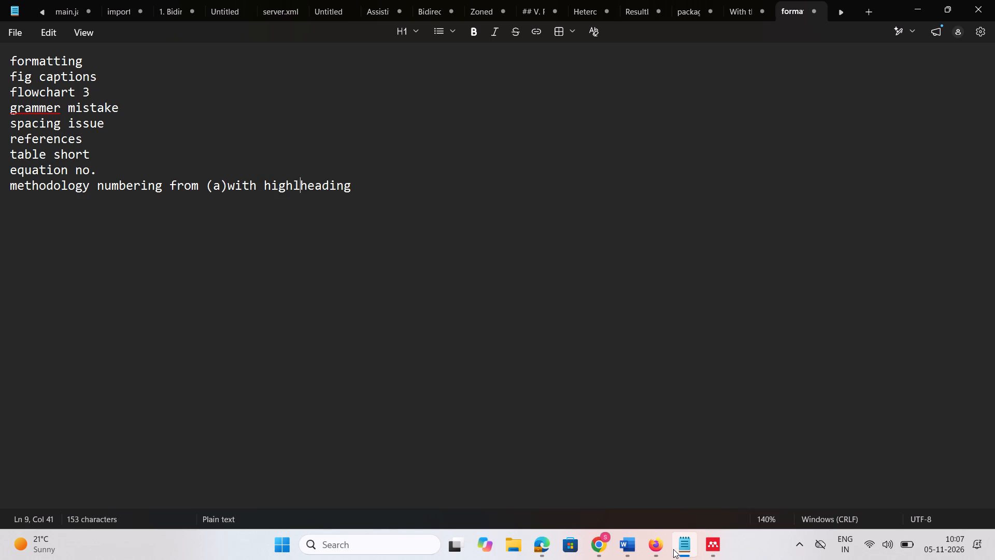
pyautogui.write('ighted')
pyautogui.press('space')
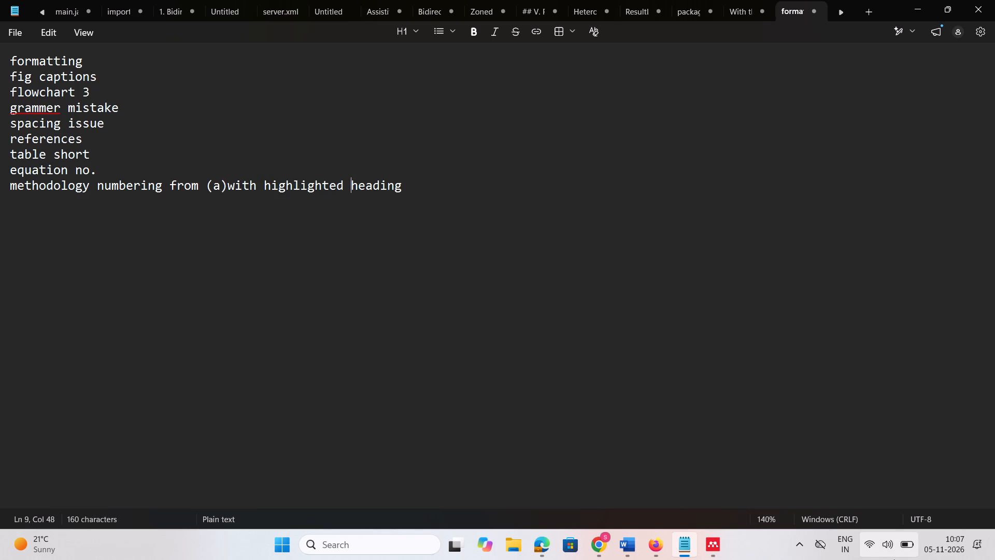
# Check the Fig. 2 page of the paper in Word, and add the line "add extra 2 papers" to the Notepad list.
pyautogui.click(632, 552)
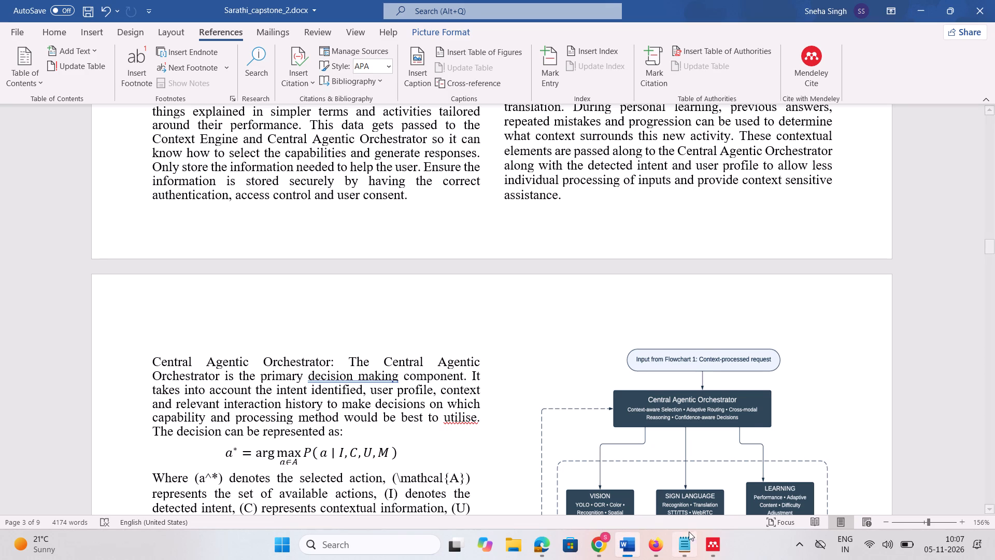
pyautogui.scroll(-2, 605, 396)
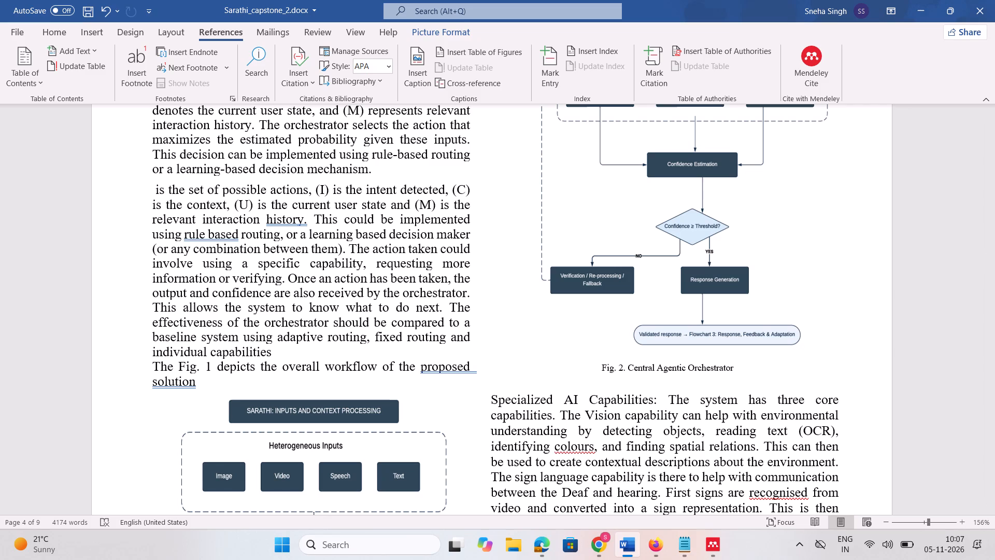
pyautogui.click(683, 559)
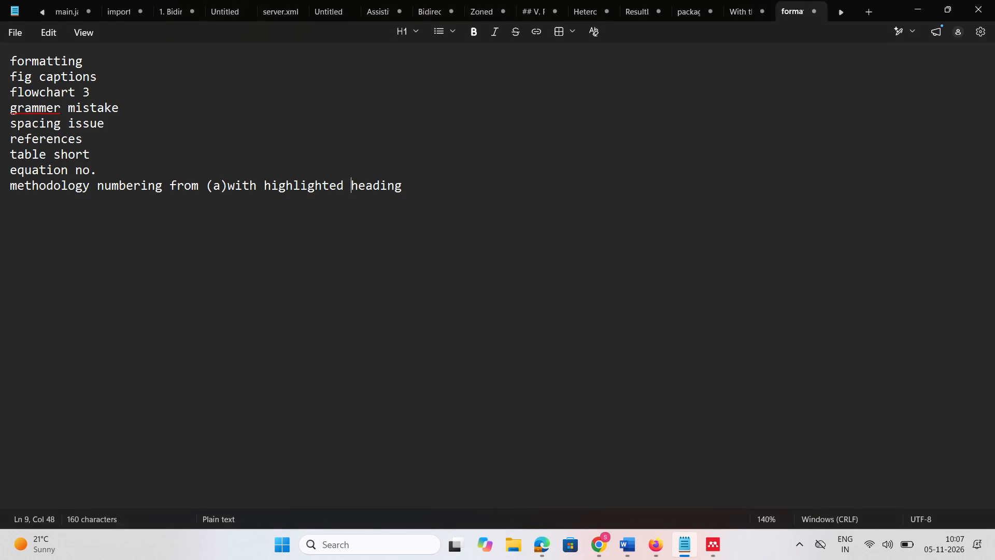
pyautogui.press('Down')
pyautogui.press('Return')
pyautogui.write('add extra 2 papers')
pyautogui.press('space')
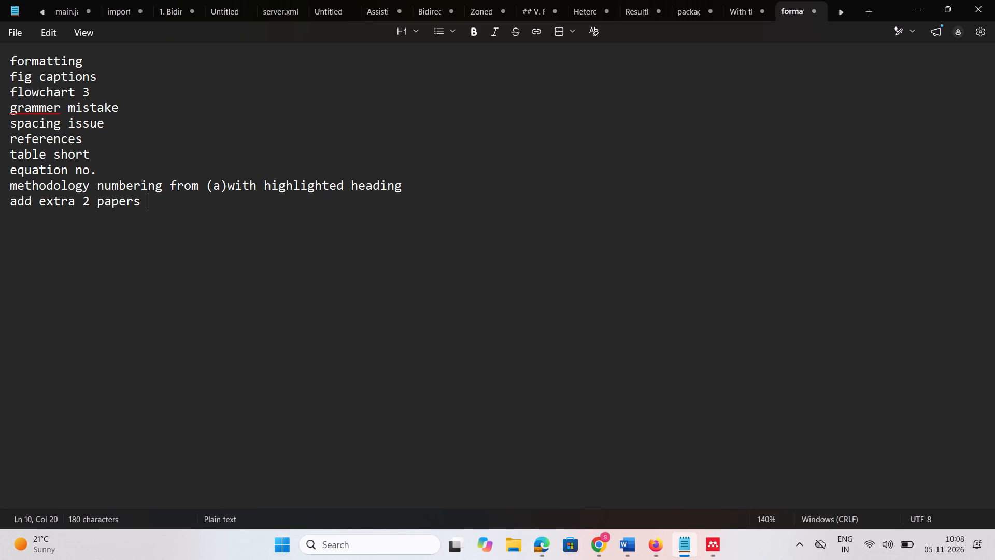
# Switch to Word, look over the pages around Fig. 1, and close Sarathi_capstone_2.docx without saving the changes.
pyautogui.click(633, 542)
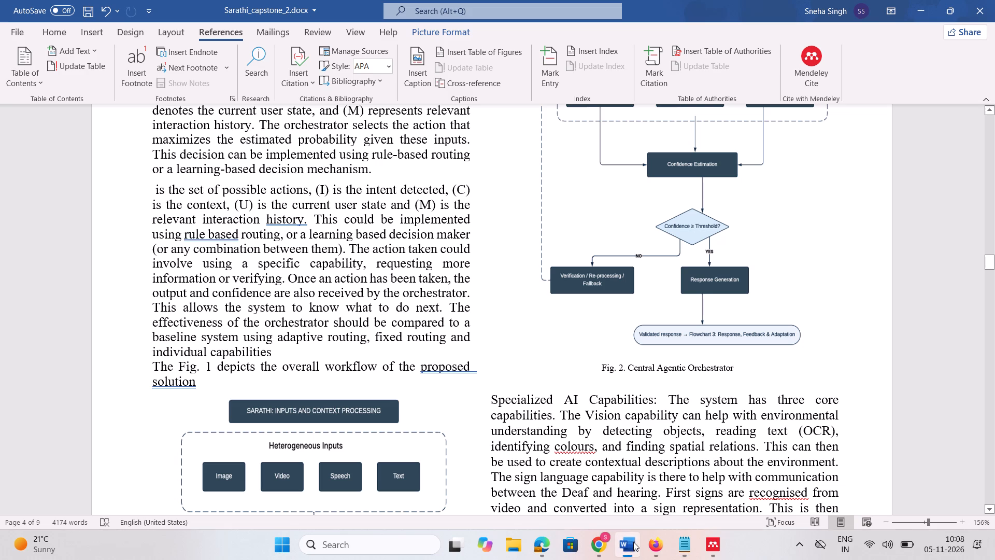
pyautogui.scroll(-3, 671, 215)
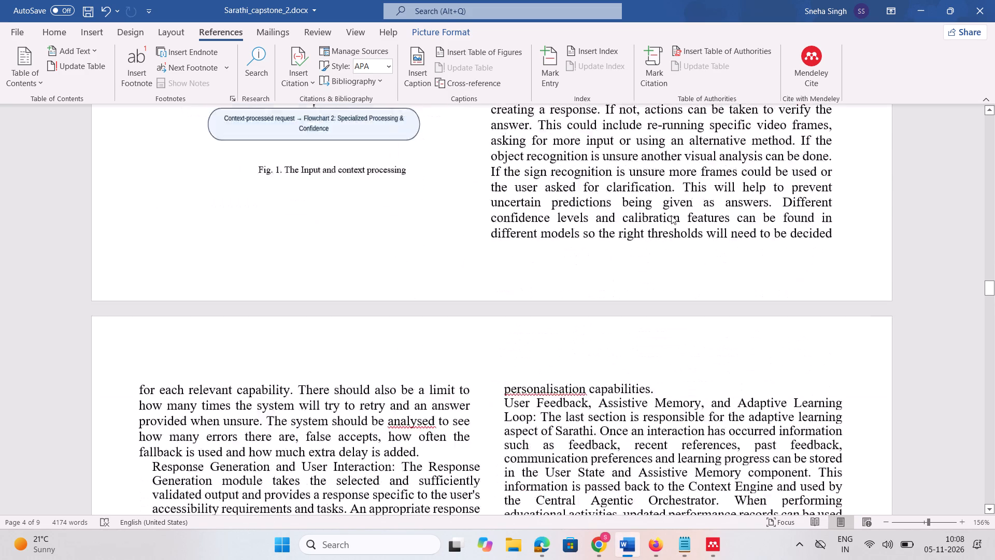
pyautogui.scroll(-1, 671, 215)
pyautogui.click(994, 0)
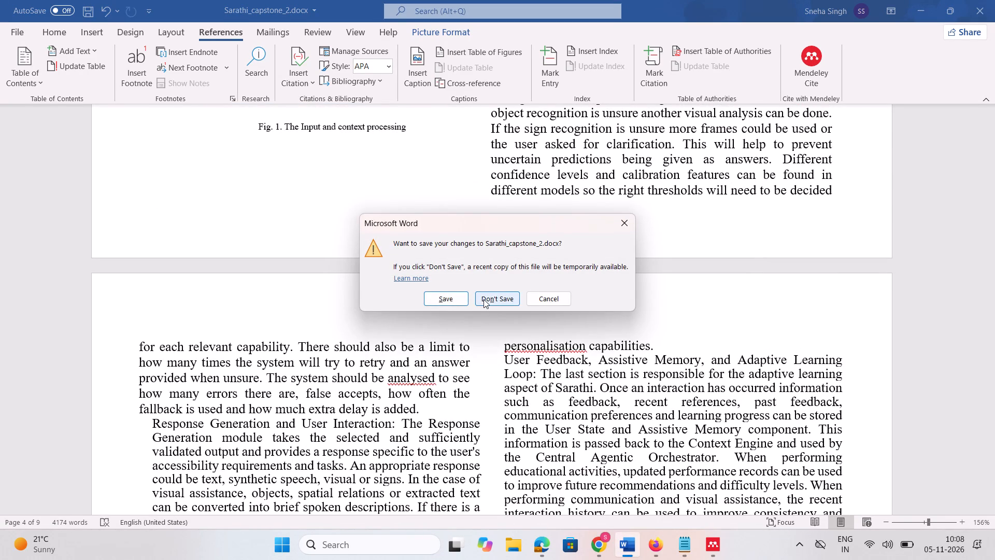
pyautogui.click(484, 299)
# Close the Notepad window containing the issue list.
pyautogui.click(994, 1)
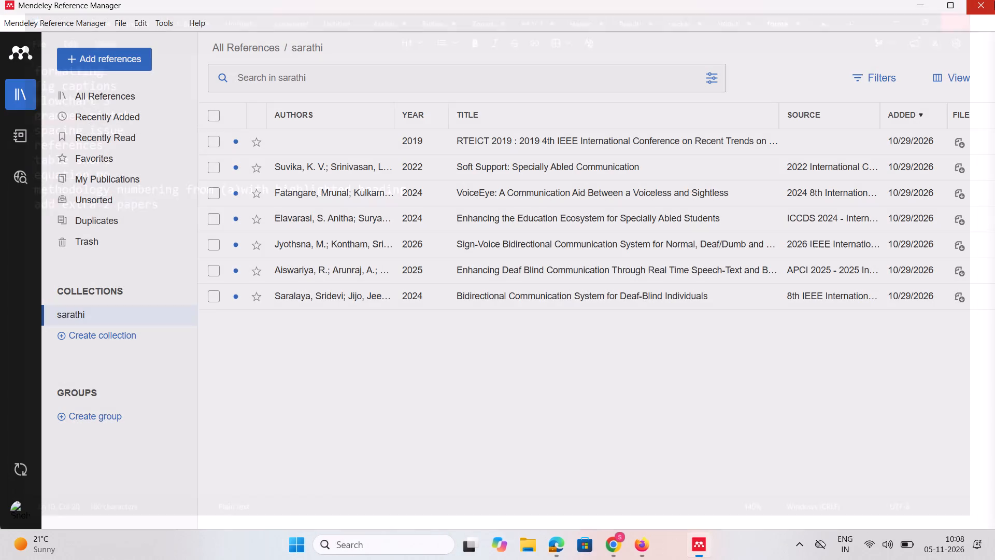